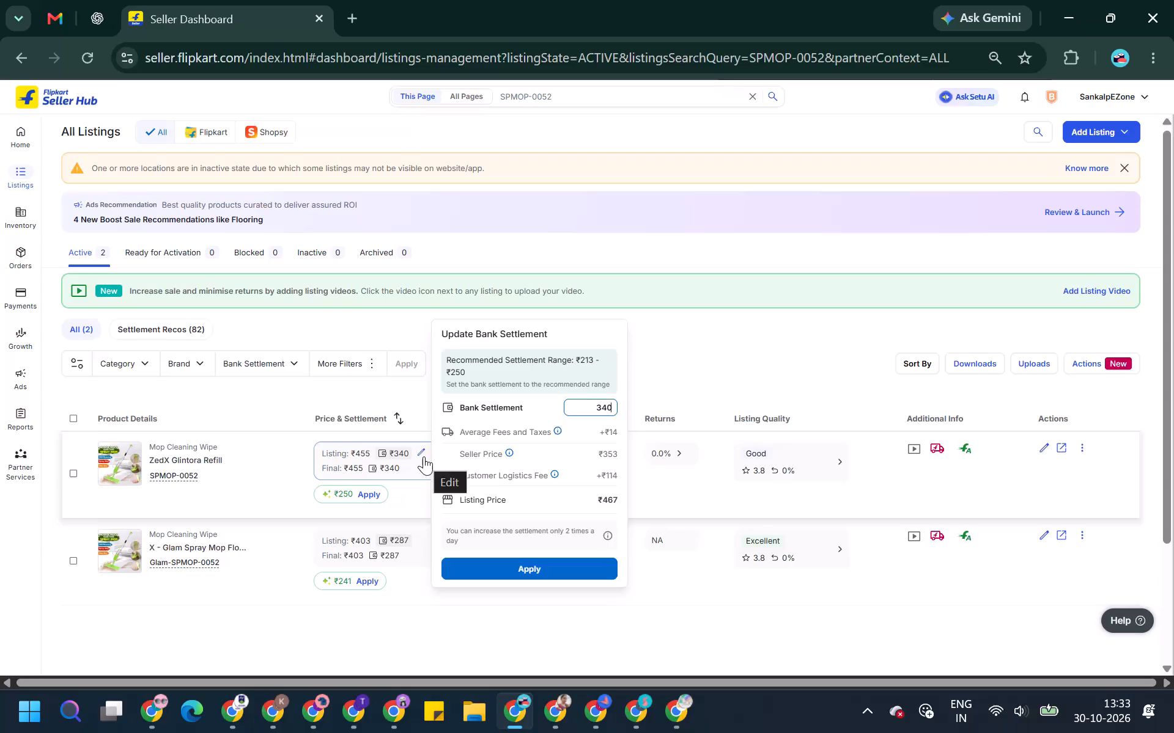
Set the bank settlement of the ZedX Glintora Refill listing (SPMOP-0052) to ₹350 and apply it.
key("BackSpace")
key("BackSpace")
type("50")
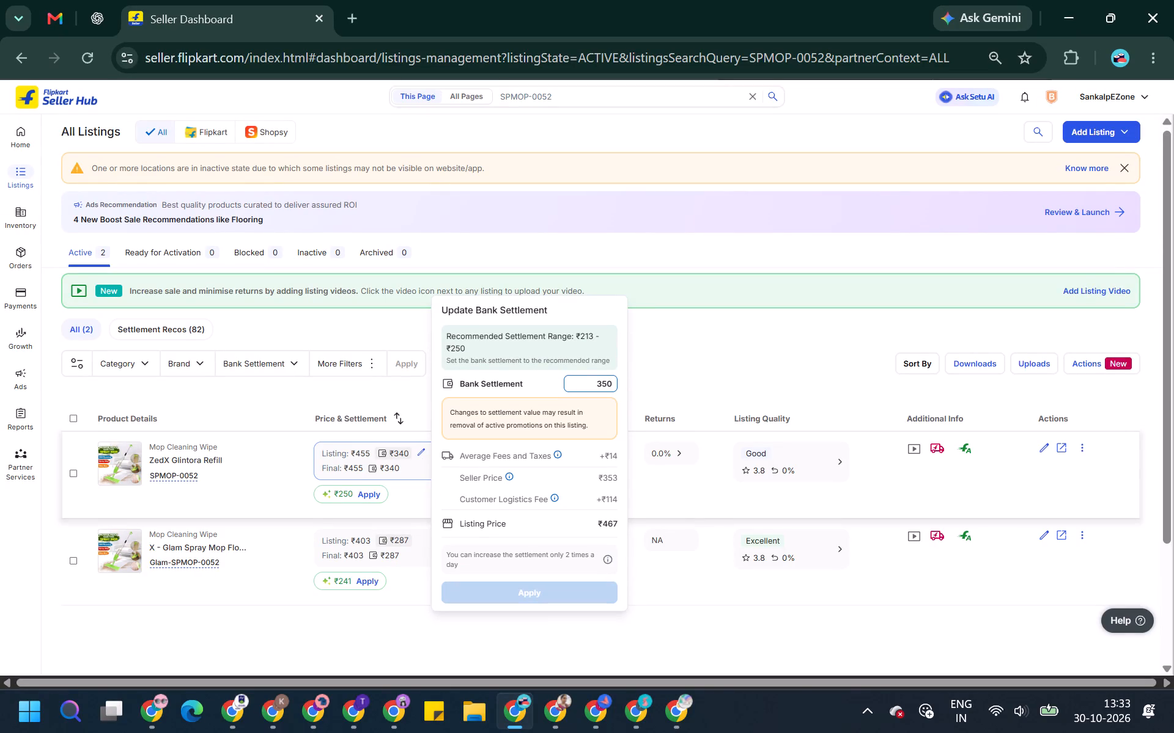
left_click(485, 599)
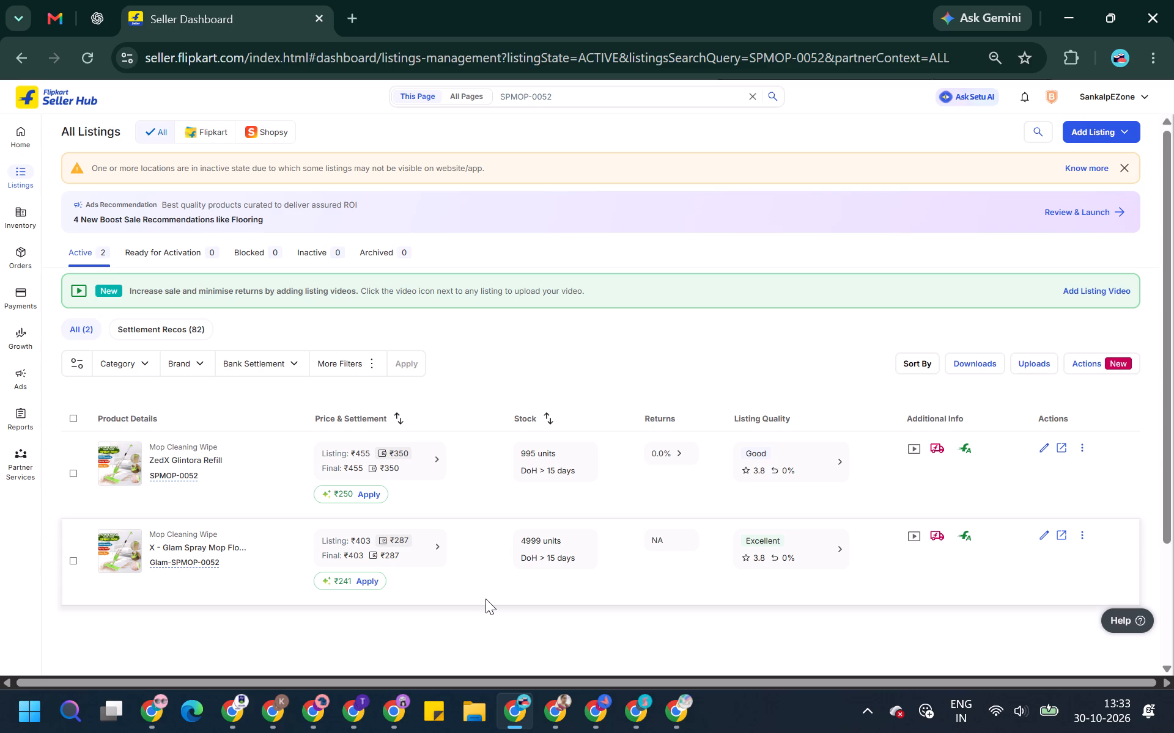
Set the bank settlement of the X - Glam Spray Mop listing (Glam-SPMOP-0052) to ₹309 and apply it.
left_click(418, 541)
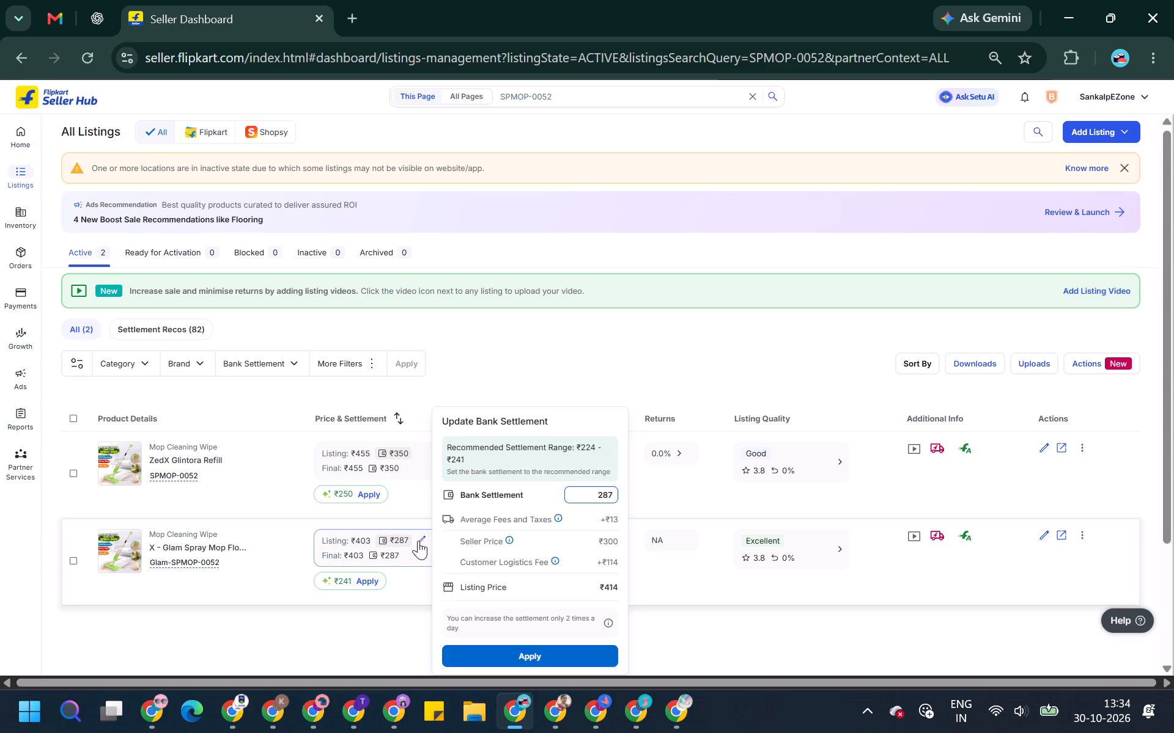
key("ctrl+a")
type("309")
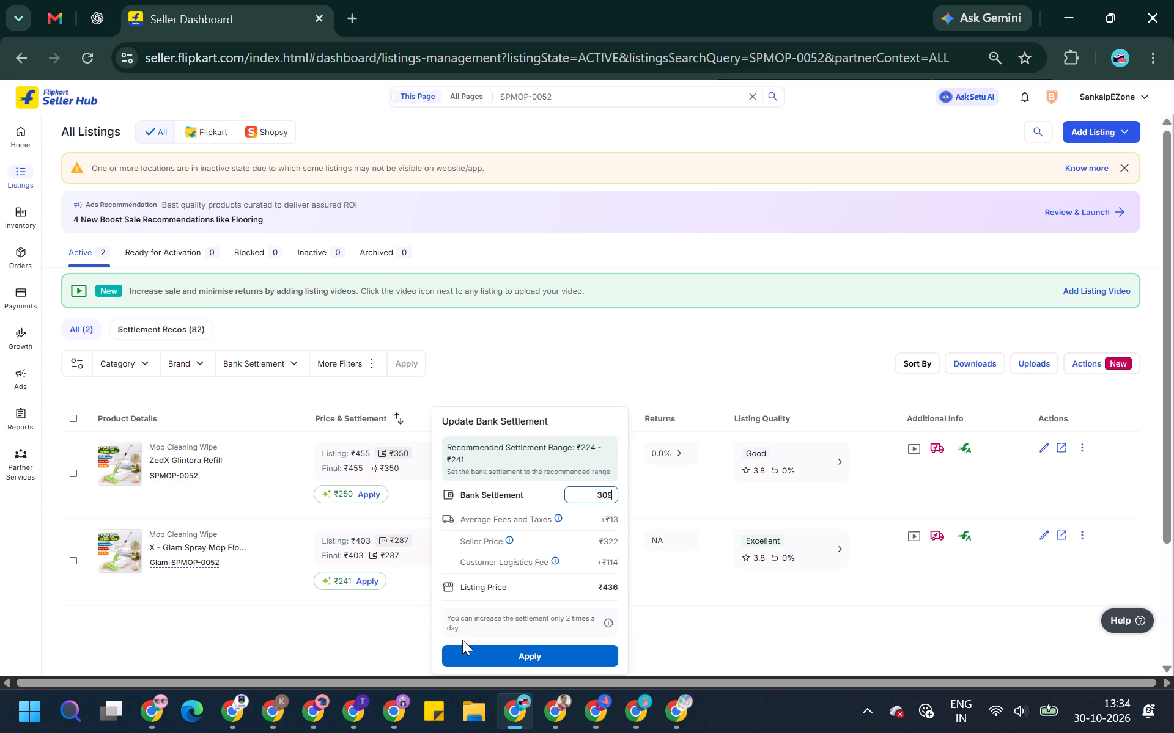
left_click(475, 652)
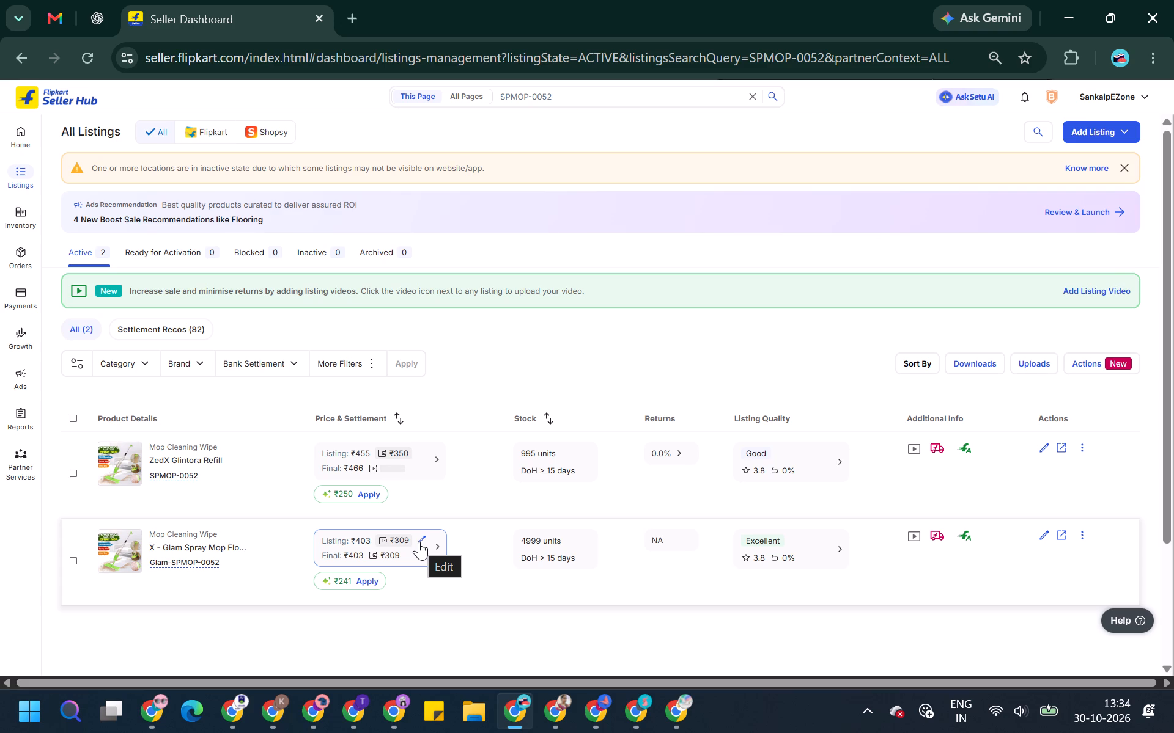
Set the bank settlement of the Glam-SPMOP-0052 listing to ₹329 and apply it.
left_click(419, 541)
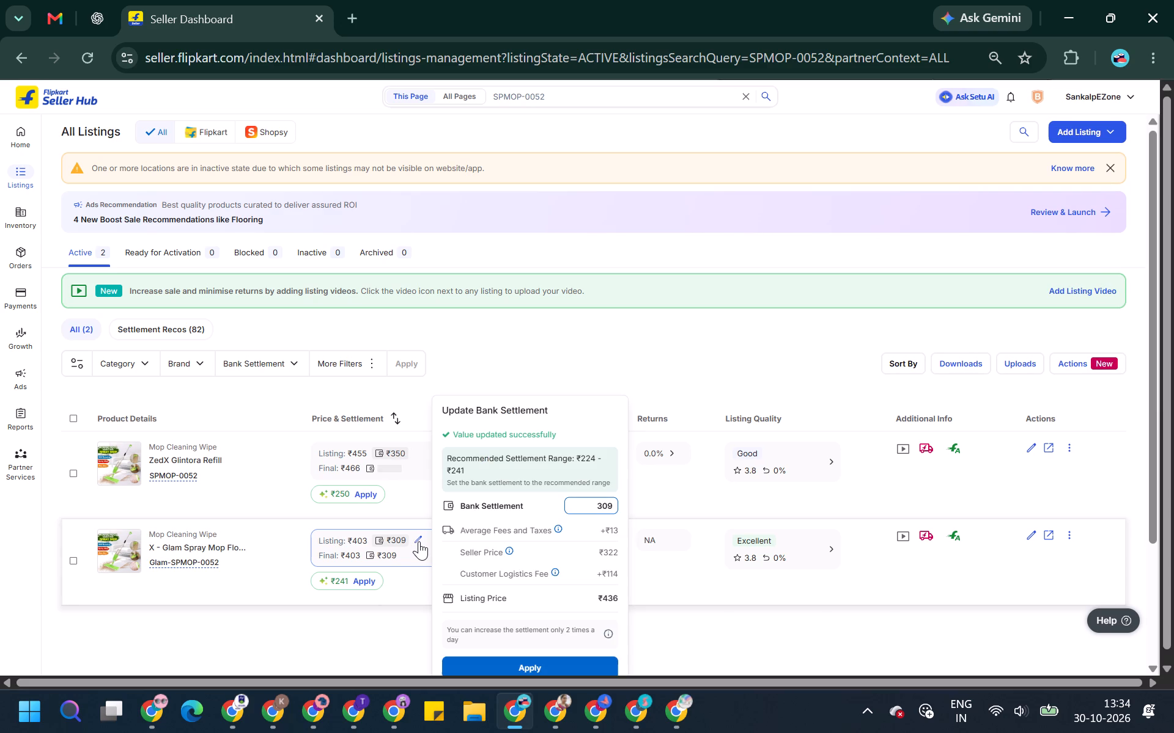
key("Left")
key("BackSpace")
key("2")
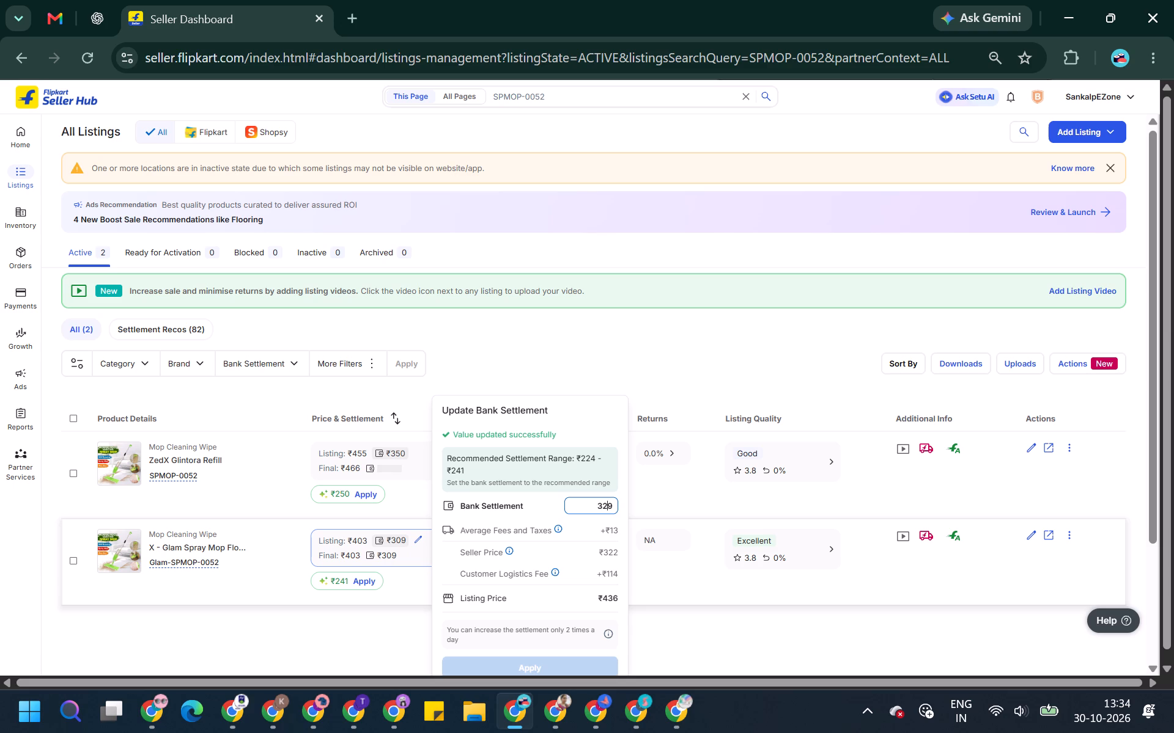
left_click(528, 666)
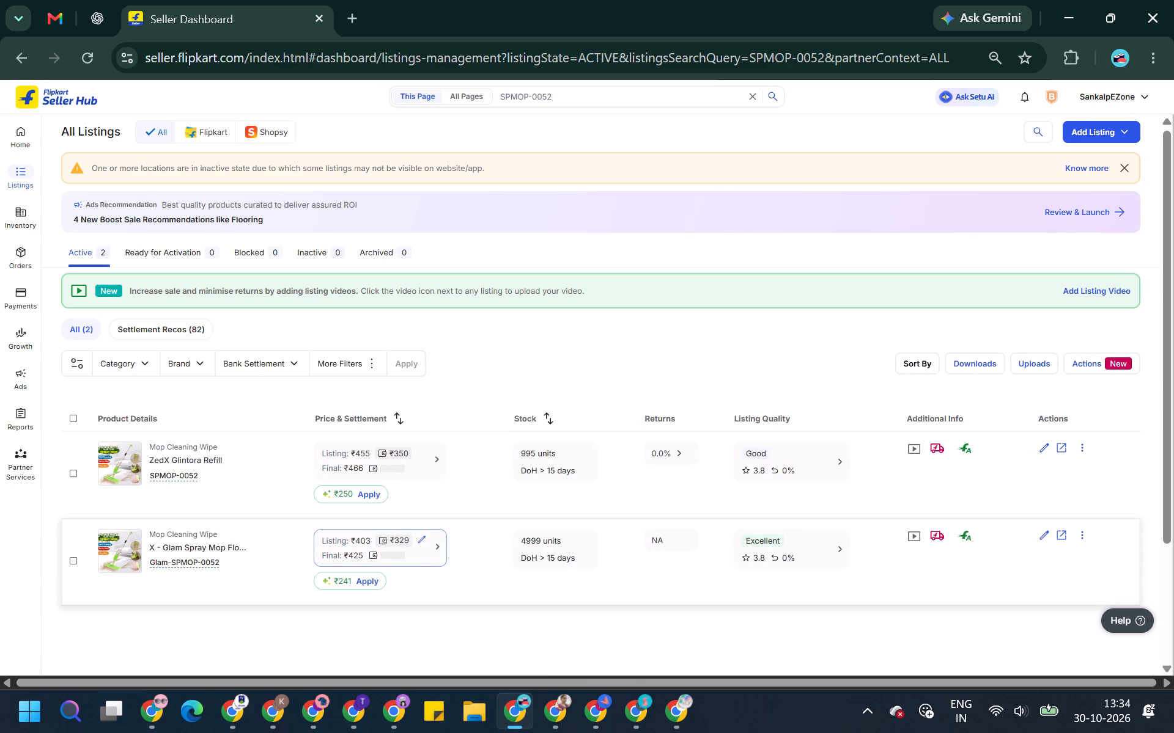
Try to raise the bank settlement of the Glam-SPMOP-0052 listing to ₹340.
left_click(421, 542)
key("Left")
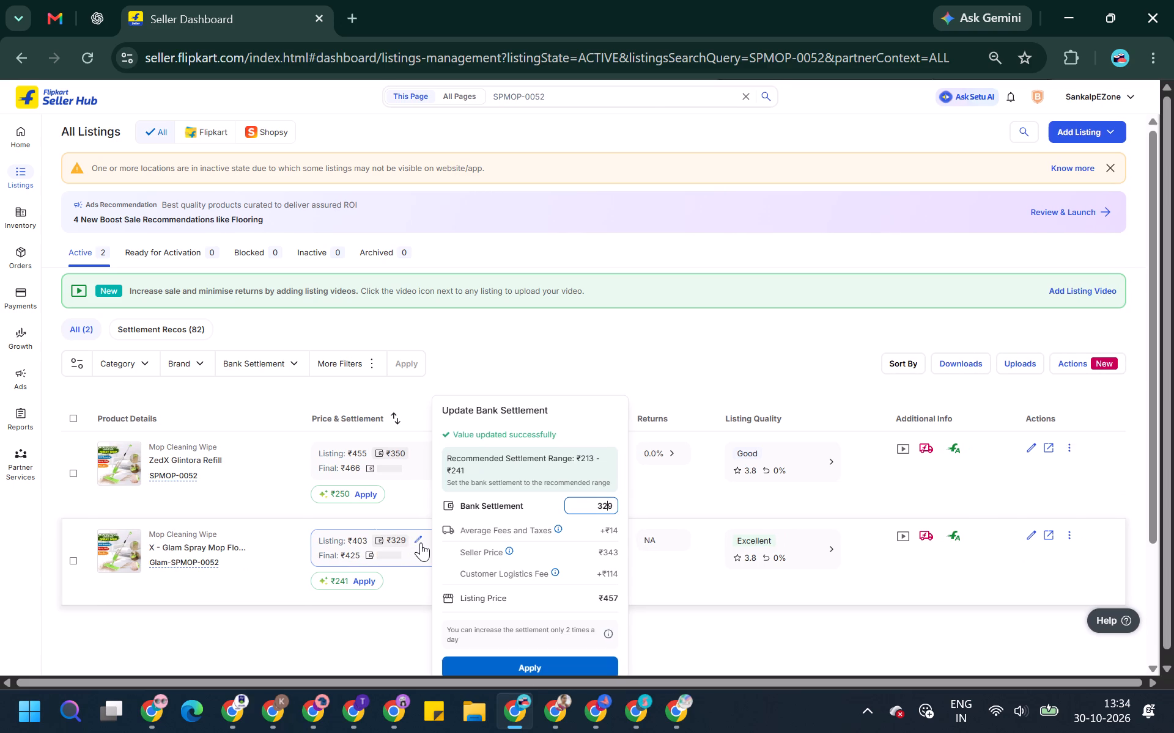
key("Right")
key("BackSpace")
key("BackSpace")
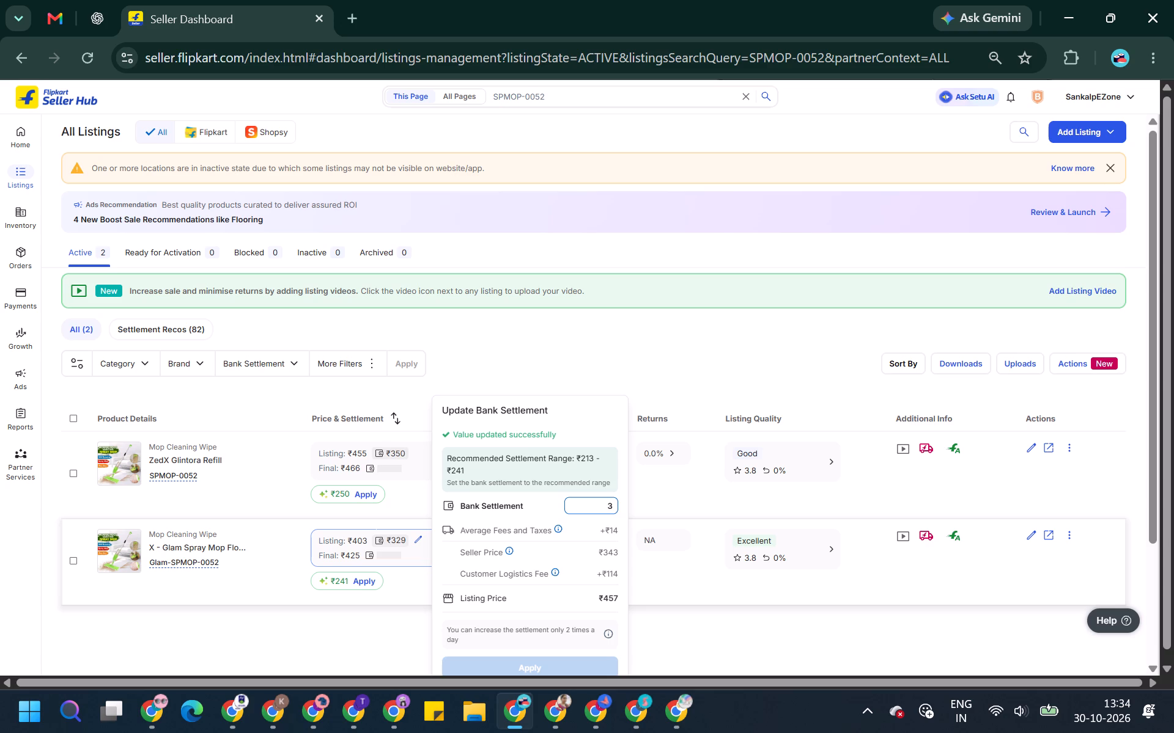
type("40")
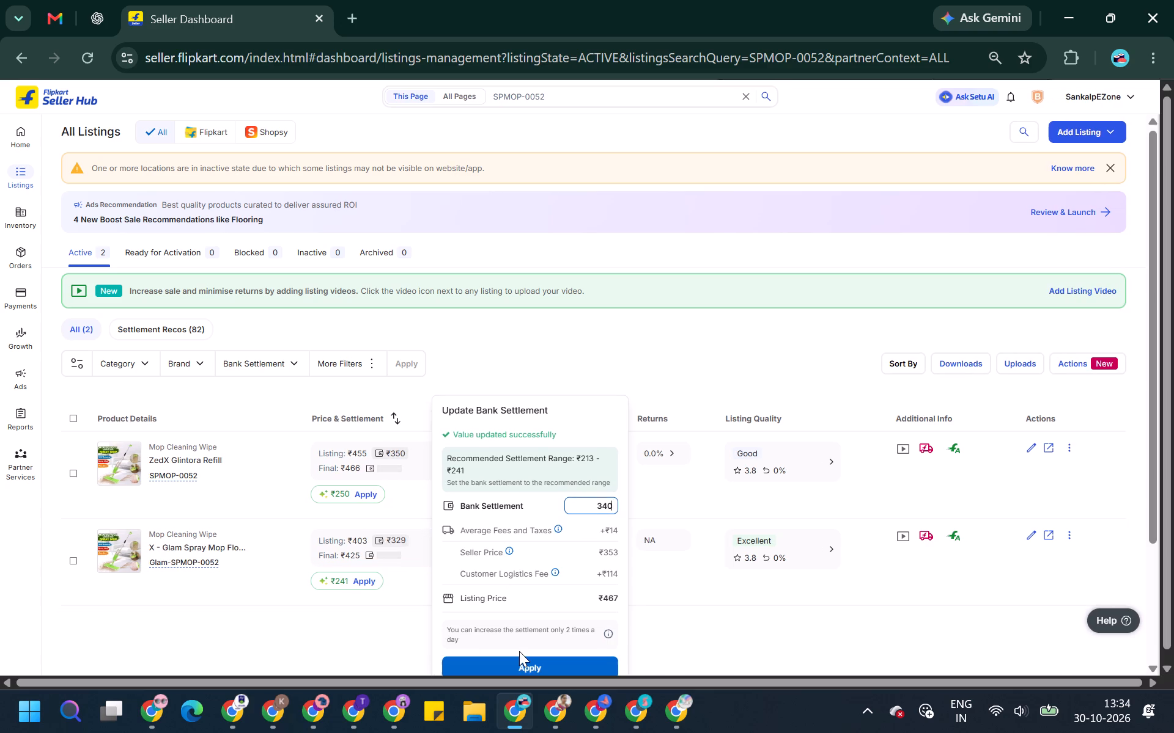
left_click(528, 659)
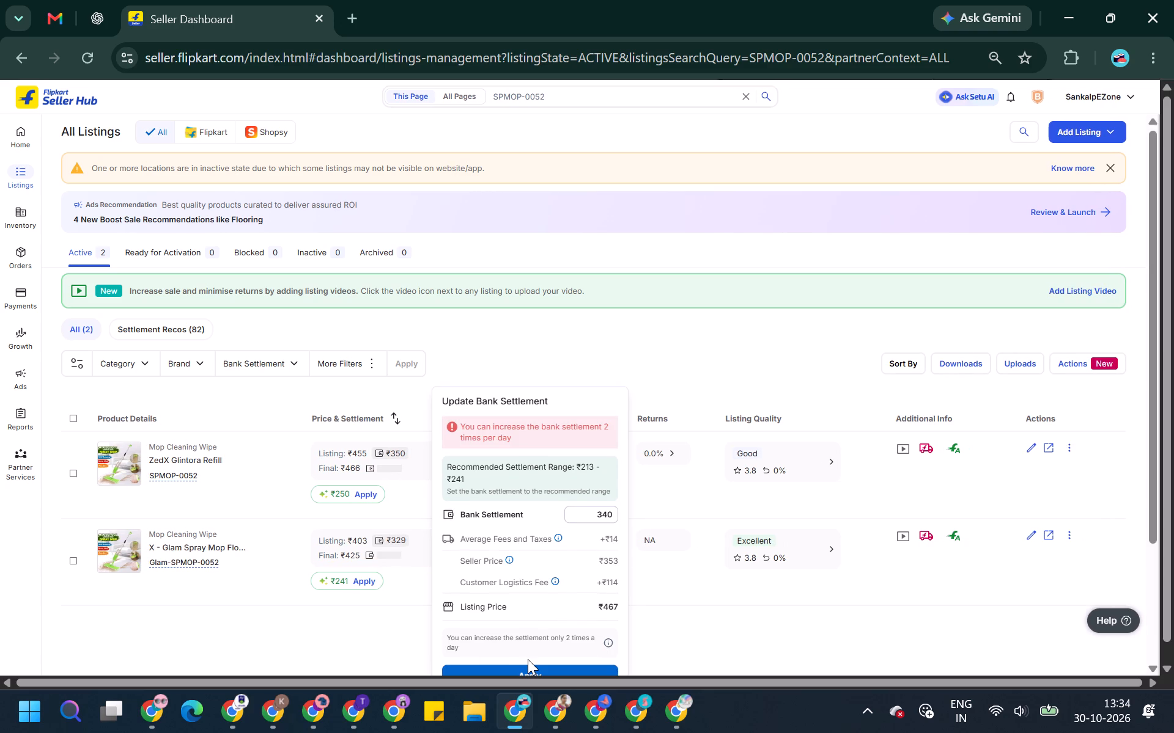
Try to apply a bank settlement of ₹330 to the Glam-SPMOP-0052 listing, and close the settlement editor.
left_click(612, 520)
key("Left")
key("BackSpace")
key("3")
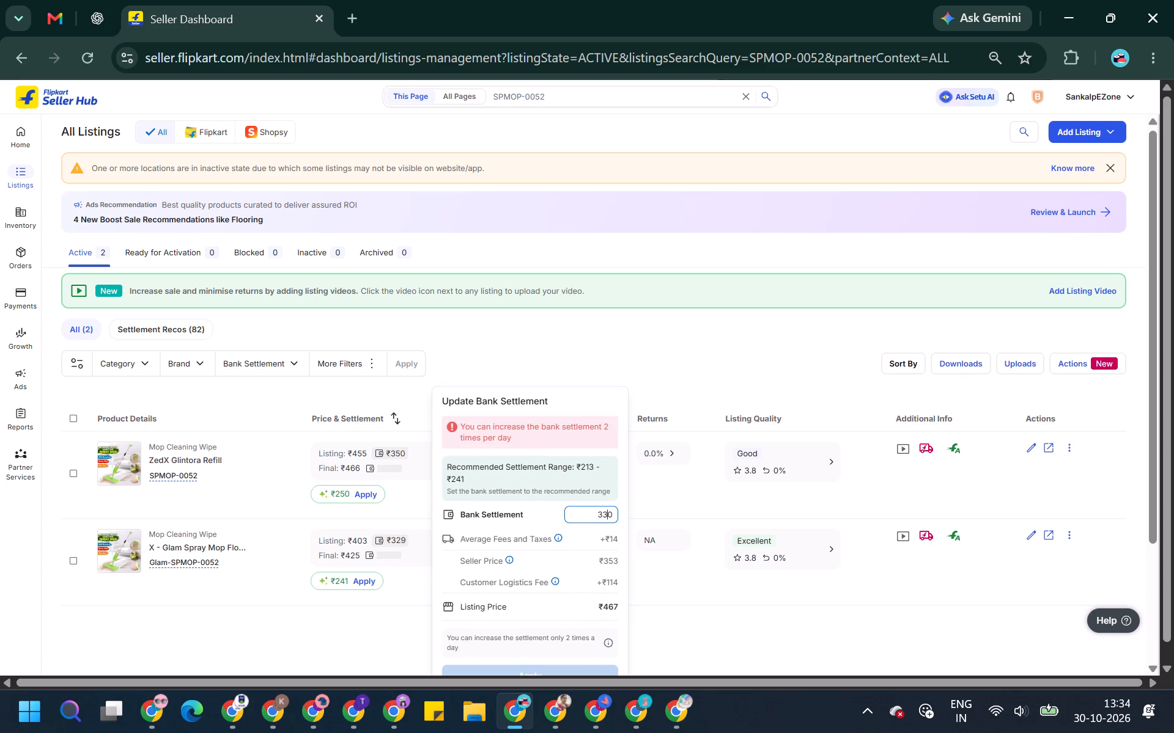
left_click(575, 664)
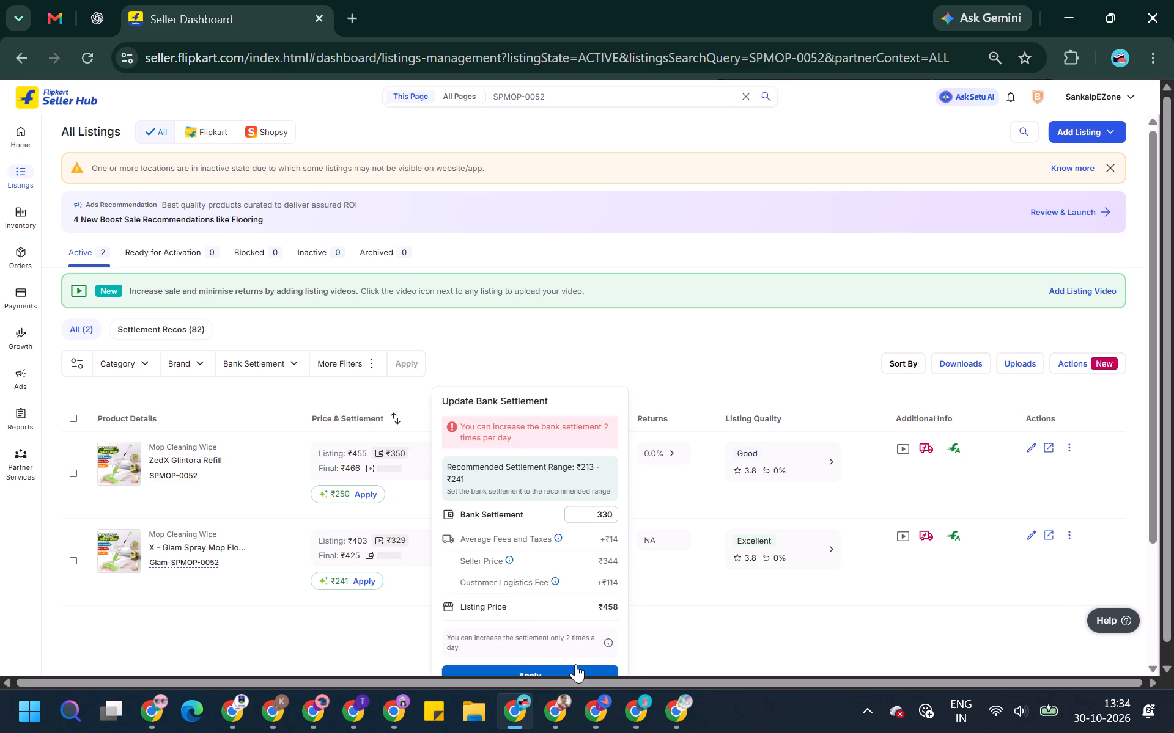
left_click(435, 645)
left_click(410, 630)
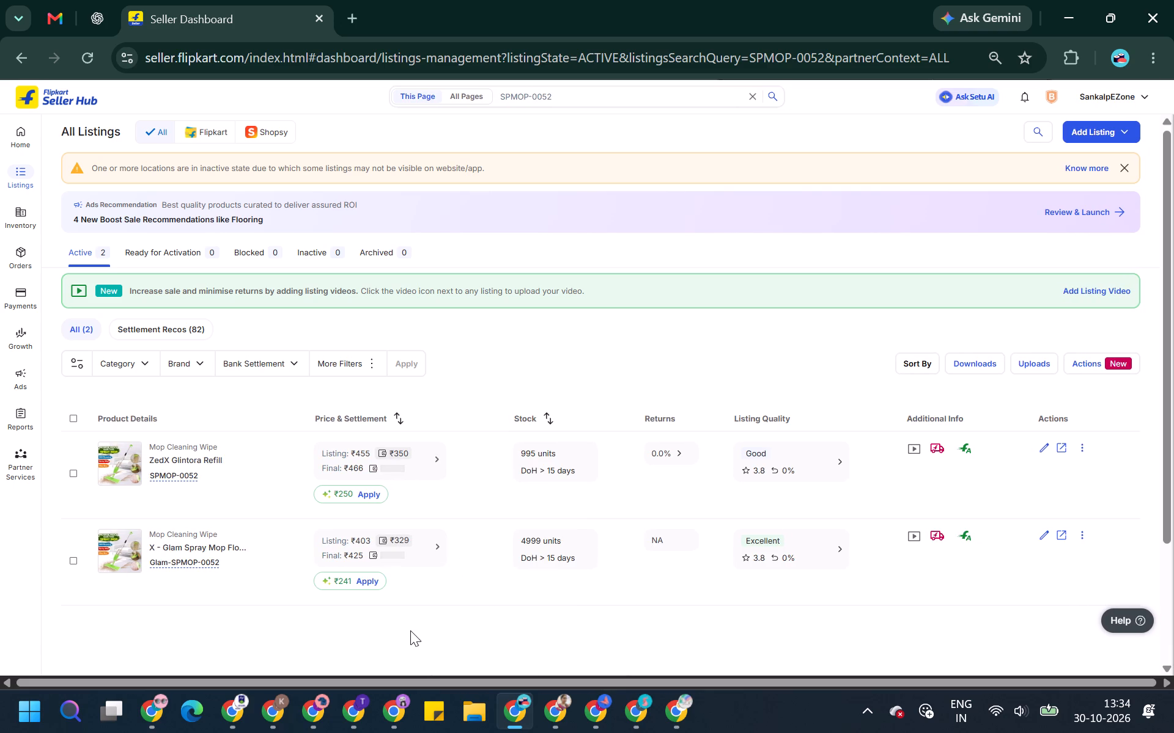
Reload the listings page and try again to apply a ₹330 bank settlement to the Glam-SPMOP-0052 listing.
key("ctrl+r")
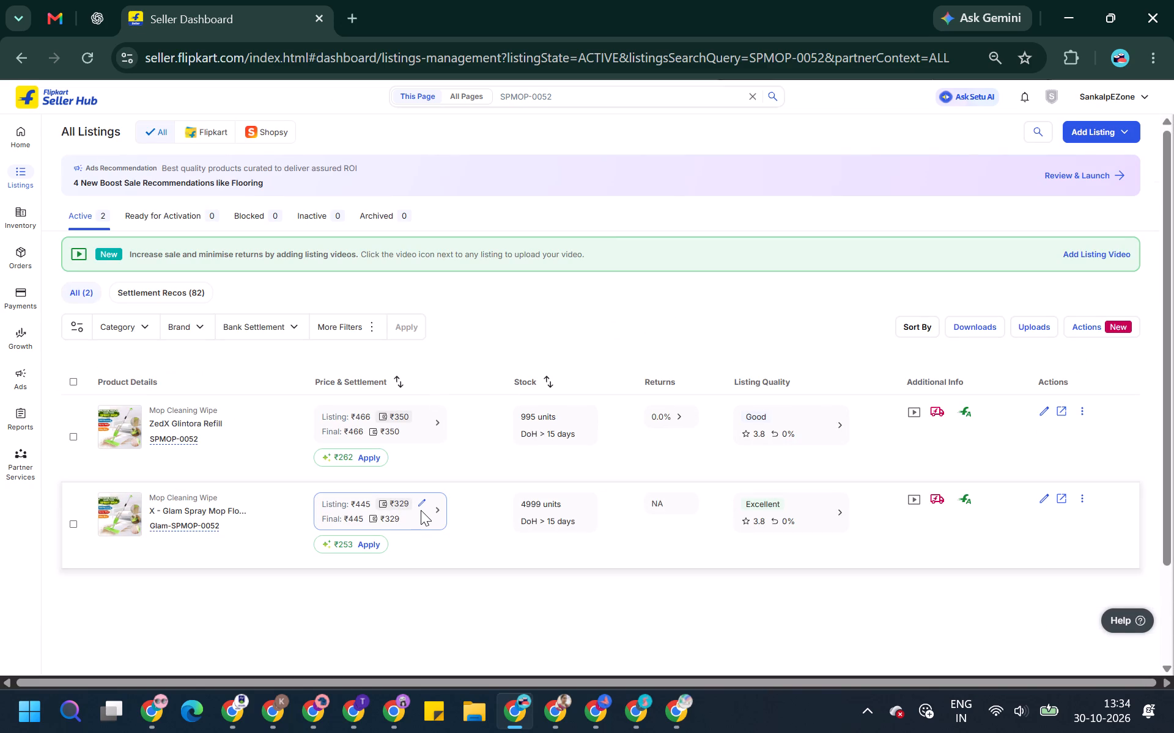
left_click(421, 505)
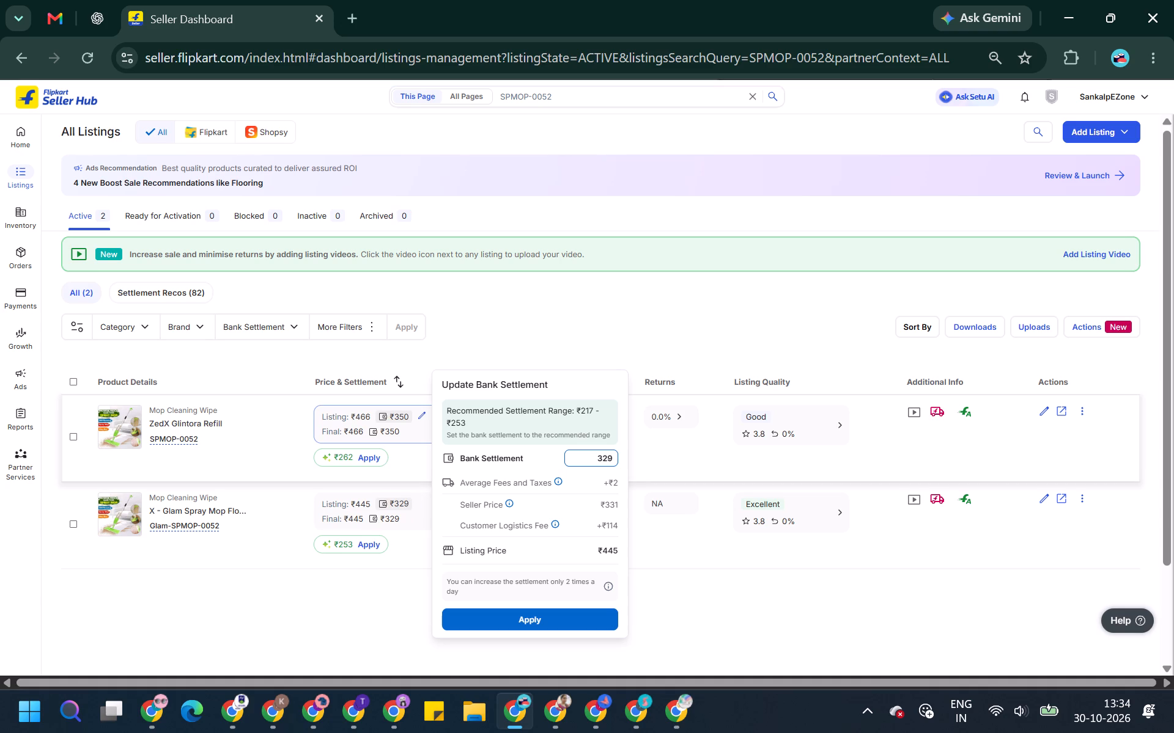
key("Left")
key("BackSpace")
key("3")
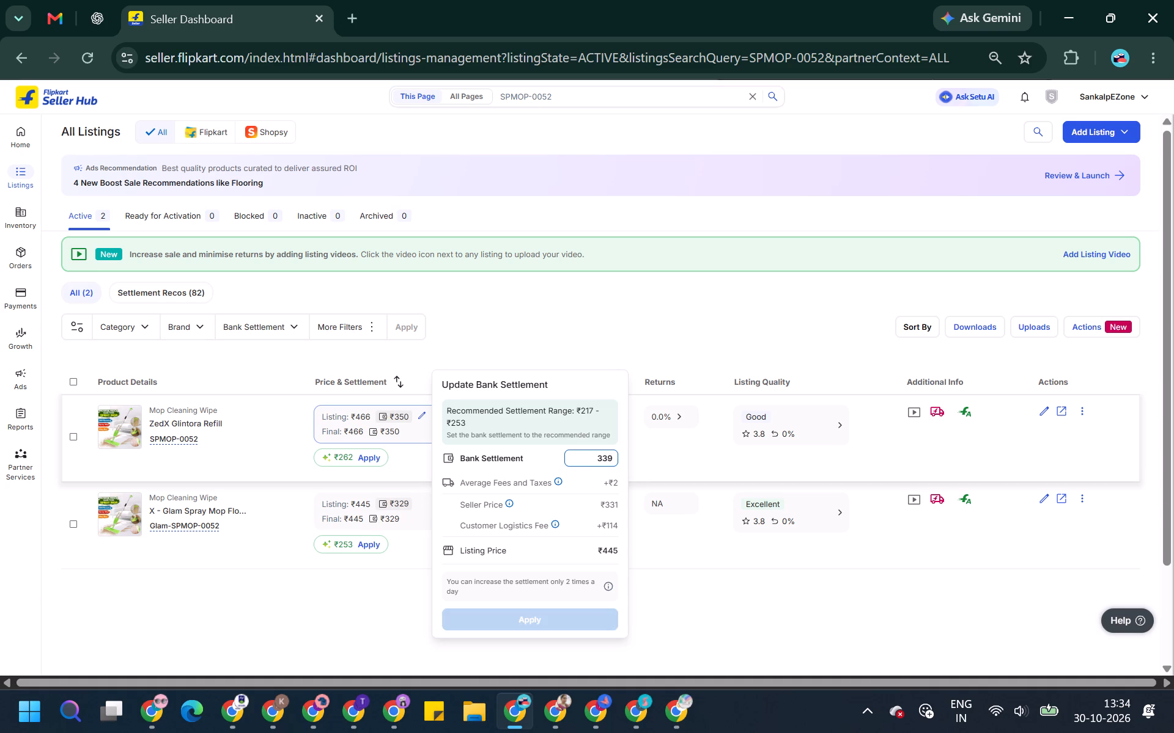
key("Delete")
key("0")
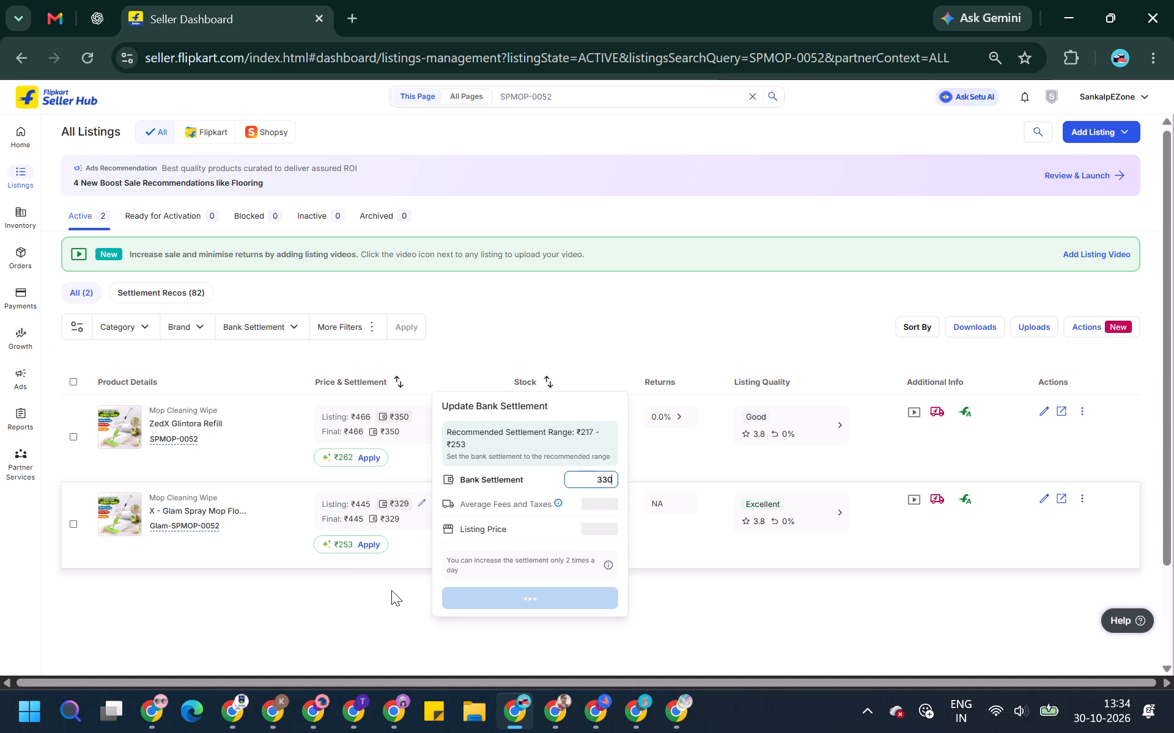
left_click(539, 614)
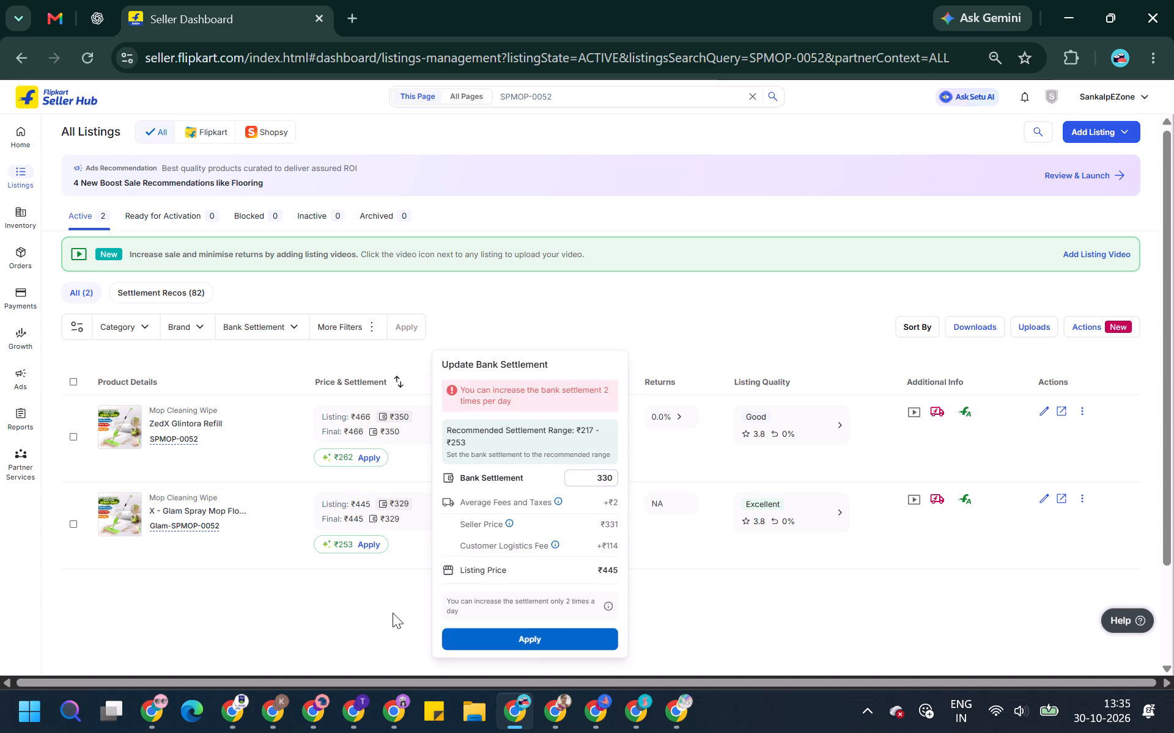
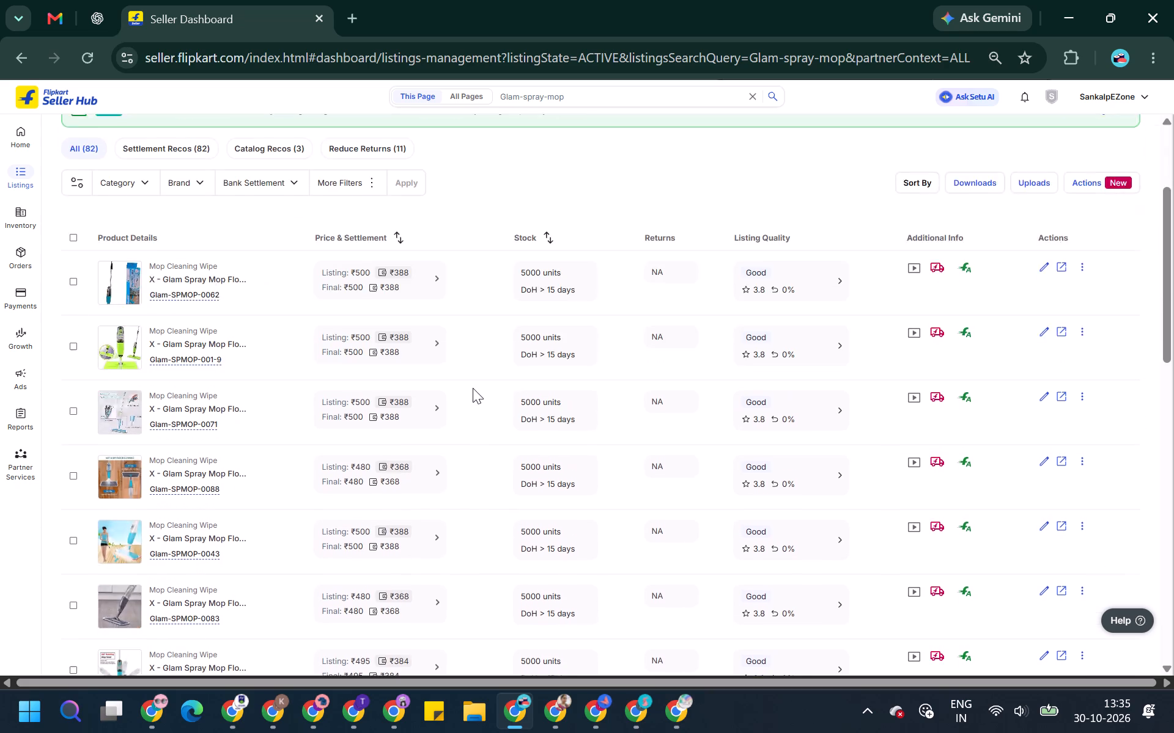
Rerun the listings search for Glam-spray-mop and look through the prices and bank settlements of the matching active listings.
scroll(473, 388, "up", 3)
left_click(559, 100)
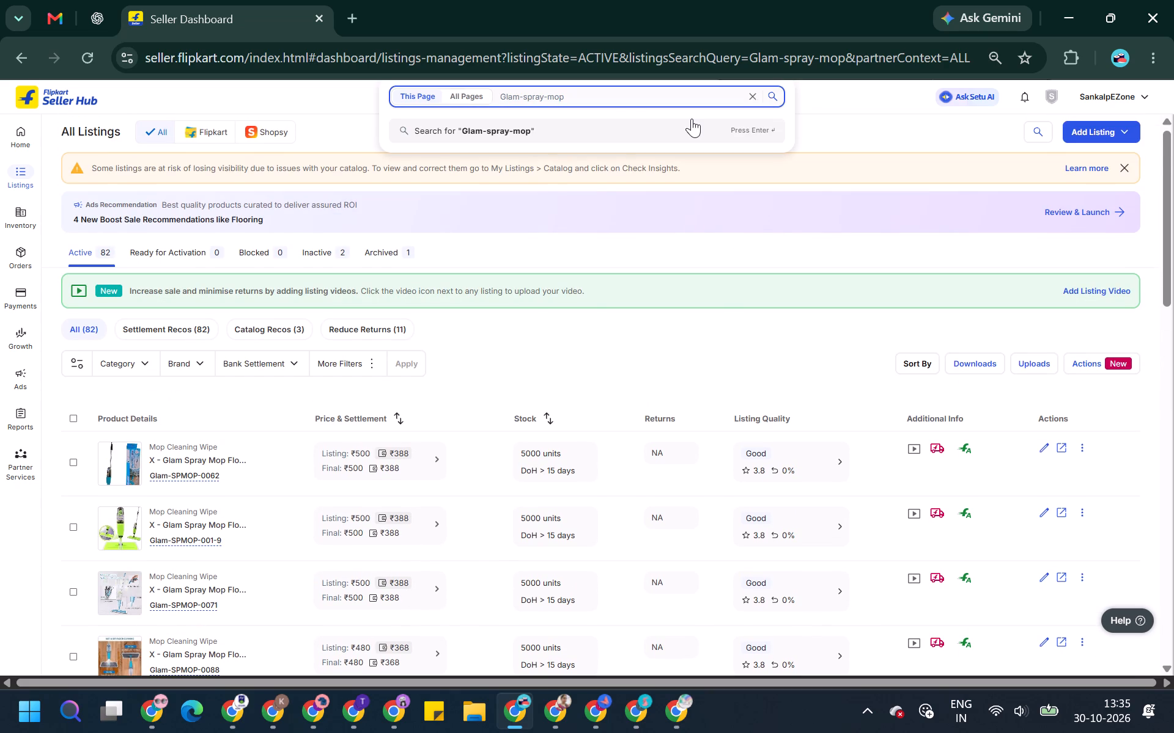
key("Right")
key("Return")
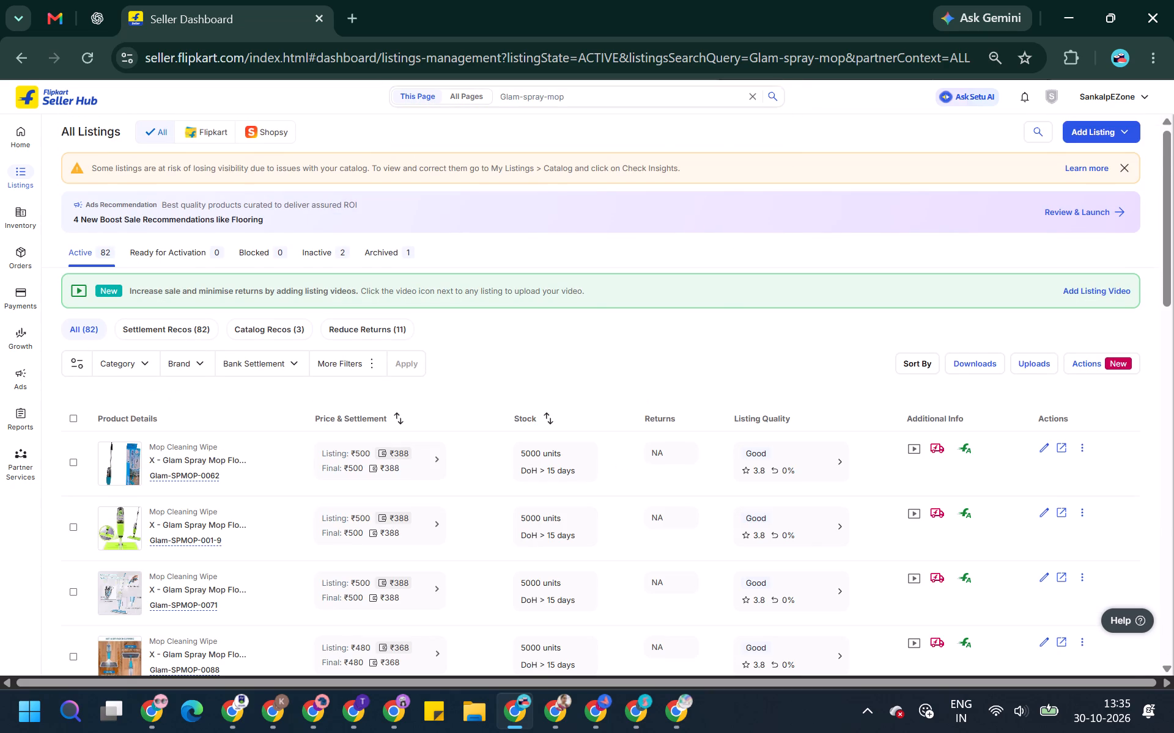
scroll(632, 189, "down", 5)
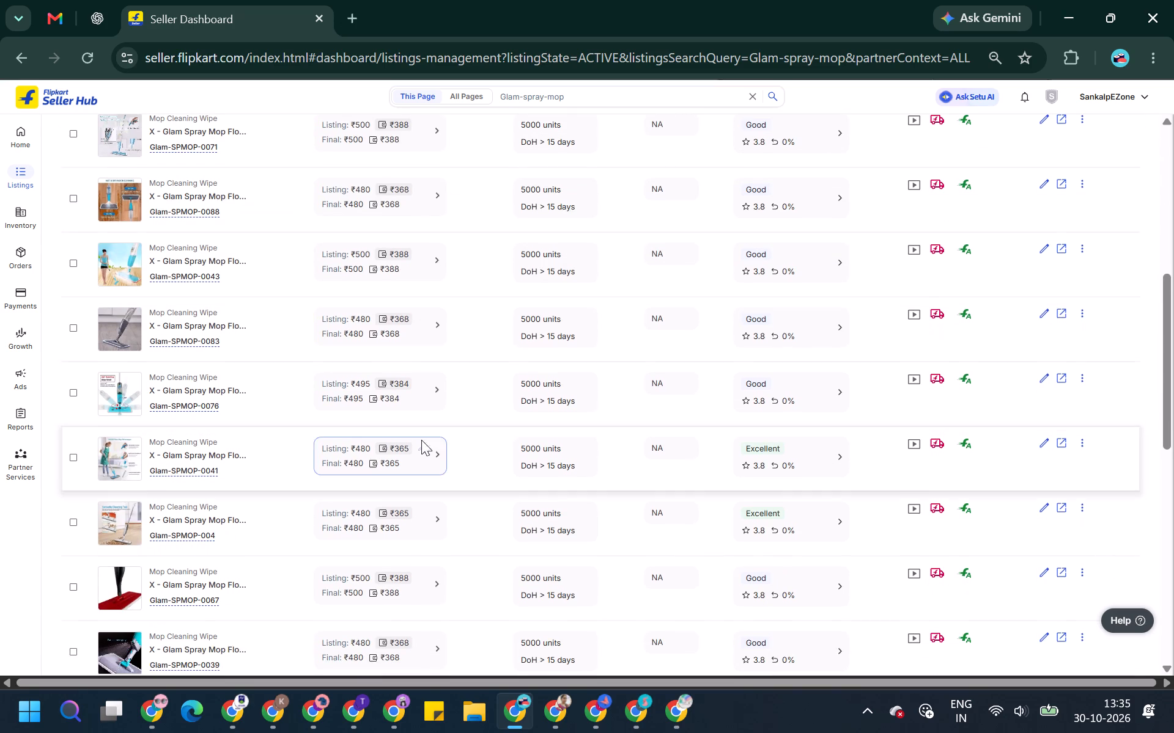
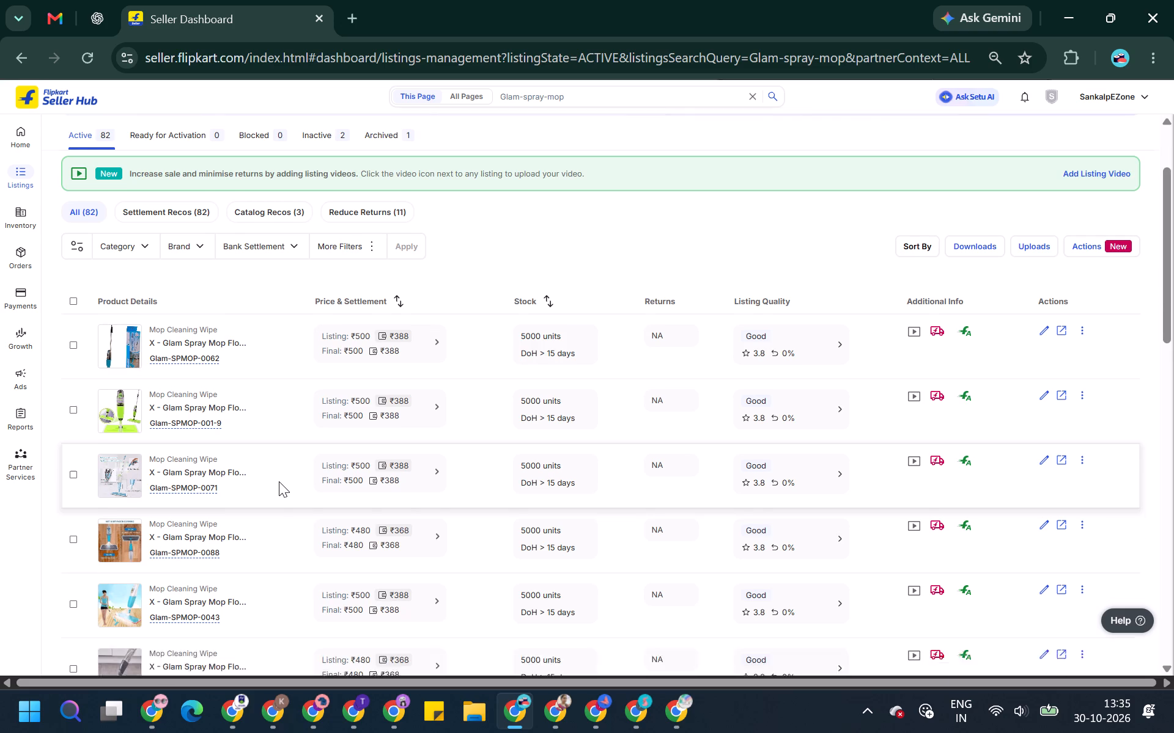
Review the prices and bank settlements of the active Glam-spray-mop listings on the first results page.
scroll(279, 481, "down", 1)
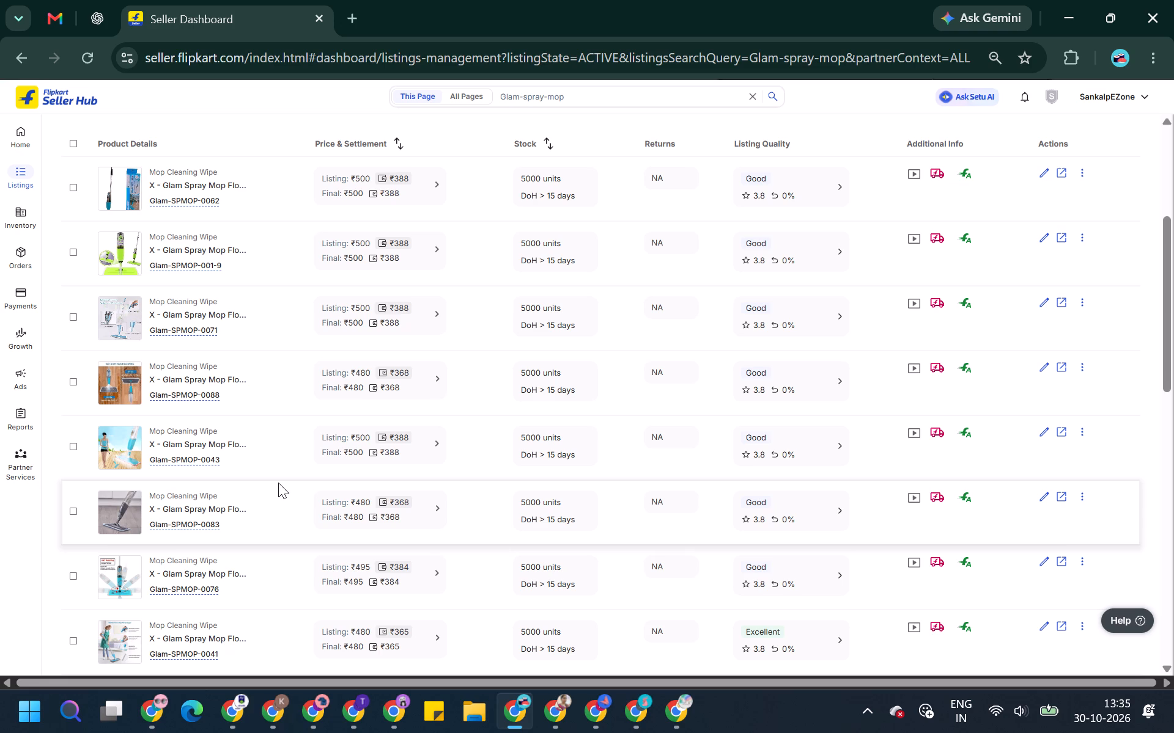
scroll(278, 483, "down", 4)
scroll(278, 483, "up", 1)
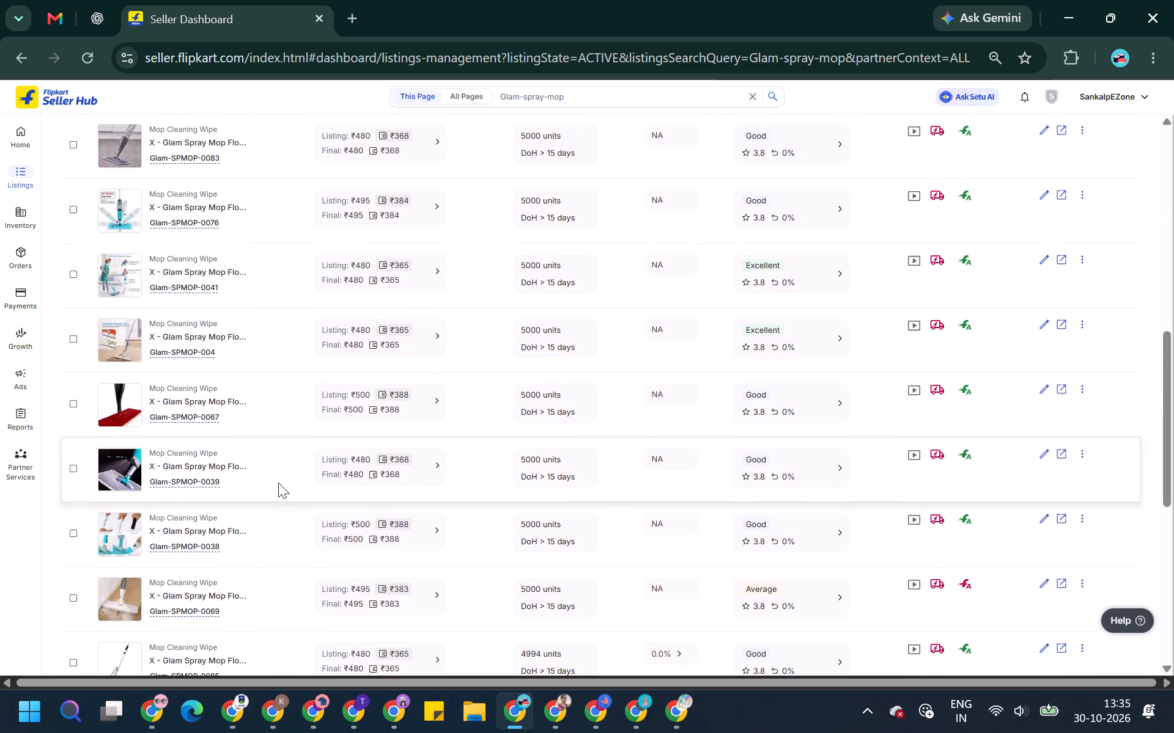
scroll(278, 483, "up", 3)
scroll(276, 483, "down", 5)
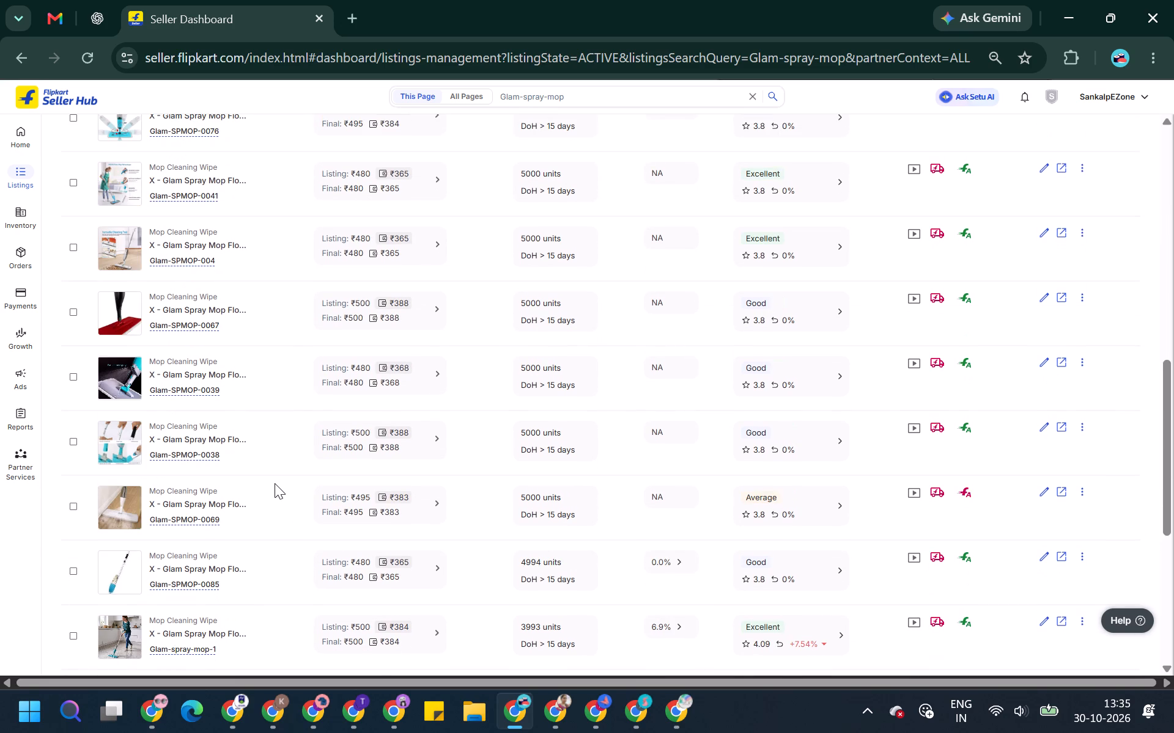
scroll(275, 483, "down", 7)
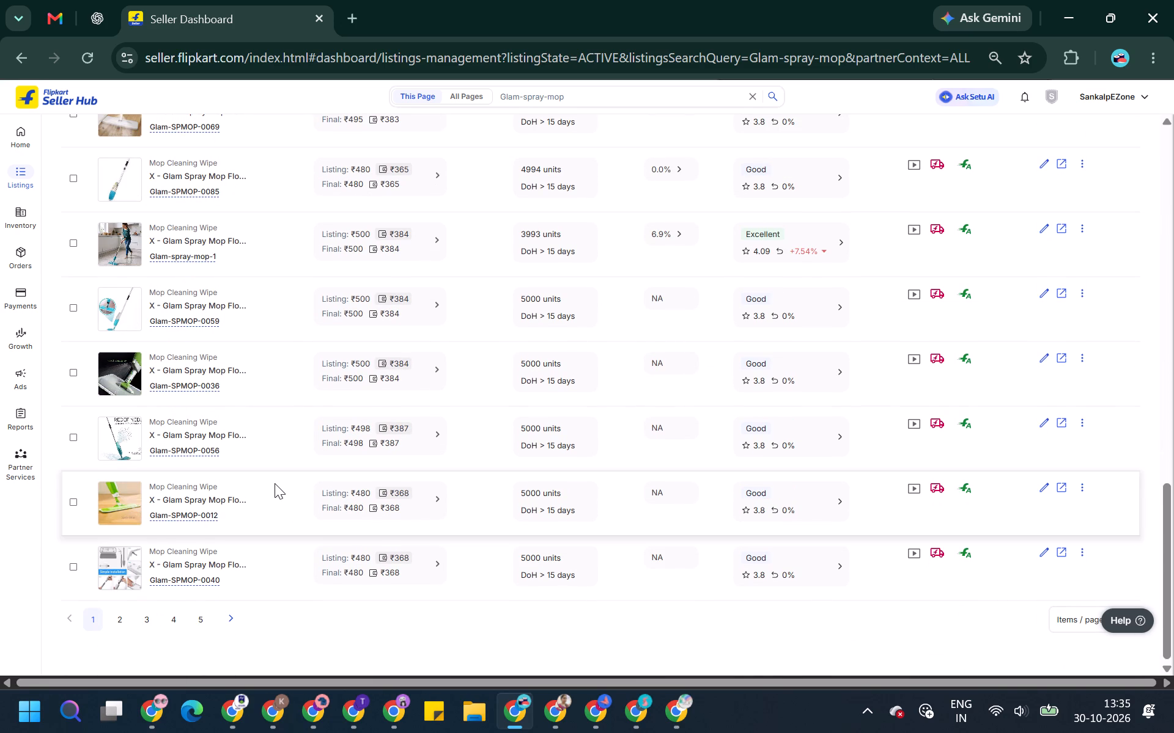
scroll(275, 483, "up", 17)
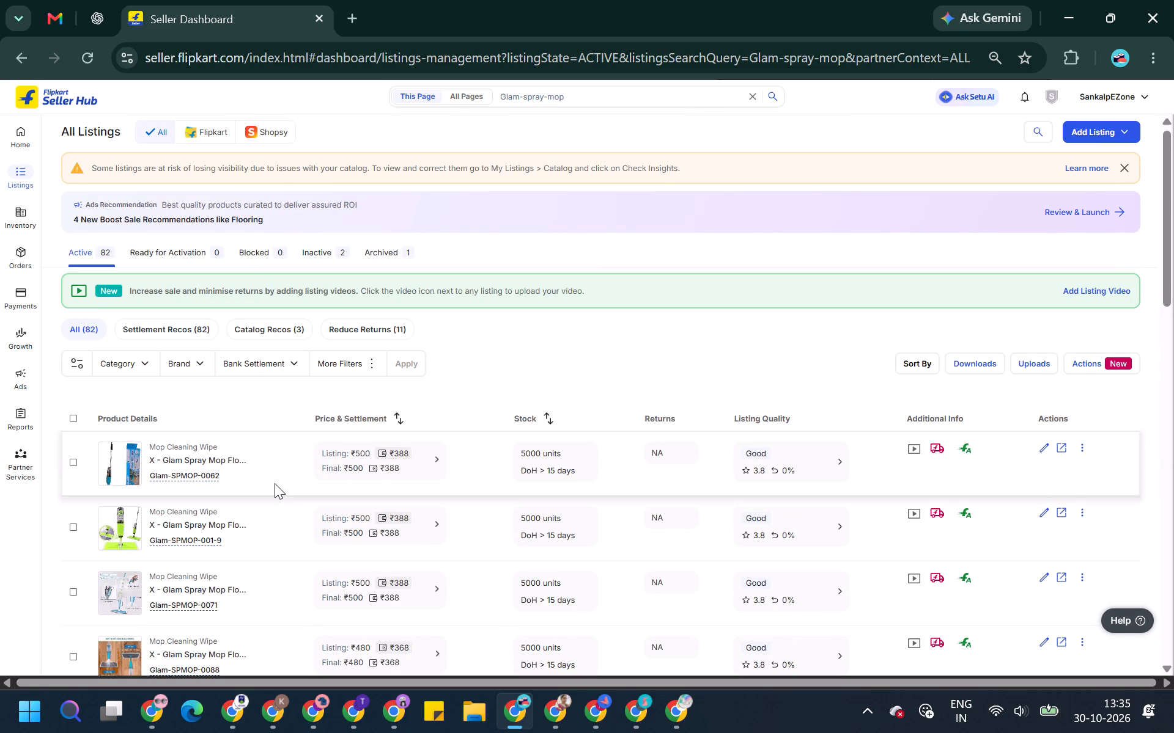
scroll(274, 368, "down", 4)
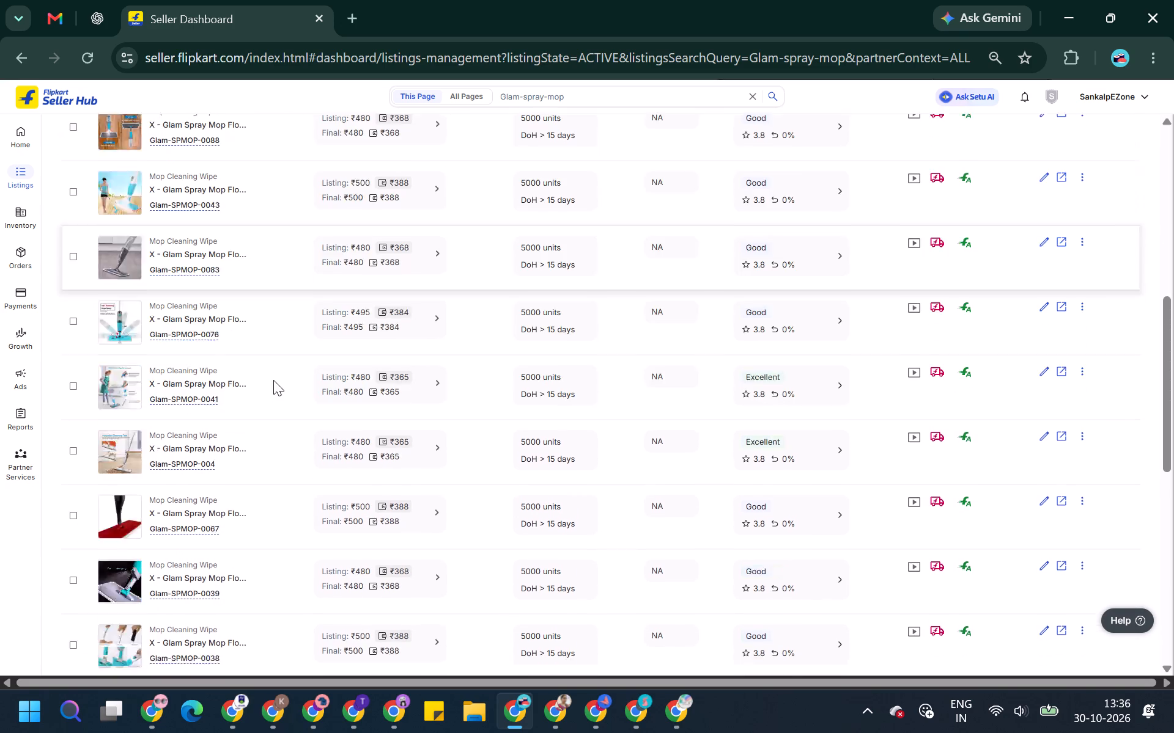
scroll(273, 380, "down", 12)
Go to page 2 of the Glam-spray-mop results and review the prices and bank settlements of its listings.
left_click(120, 624)
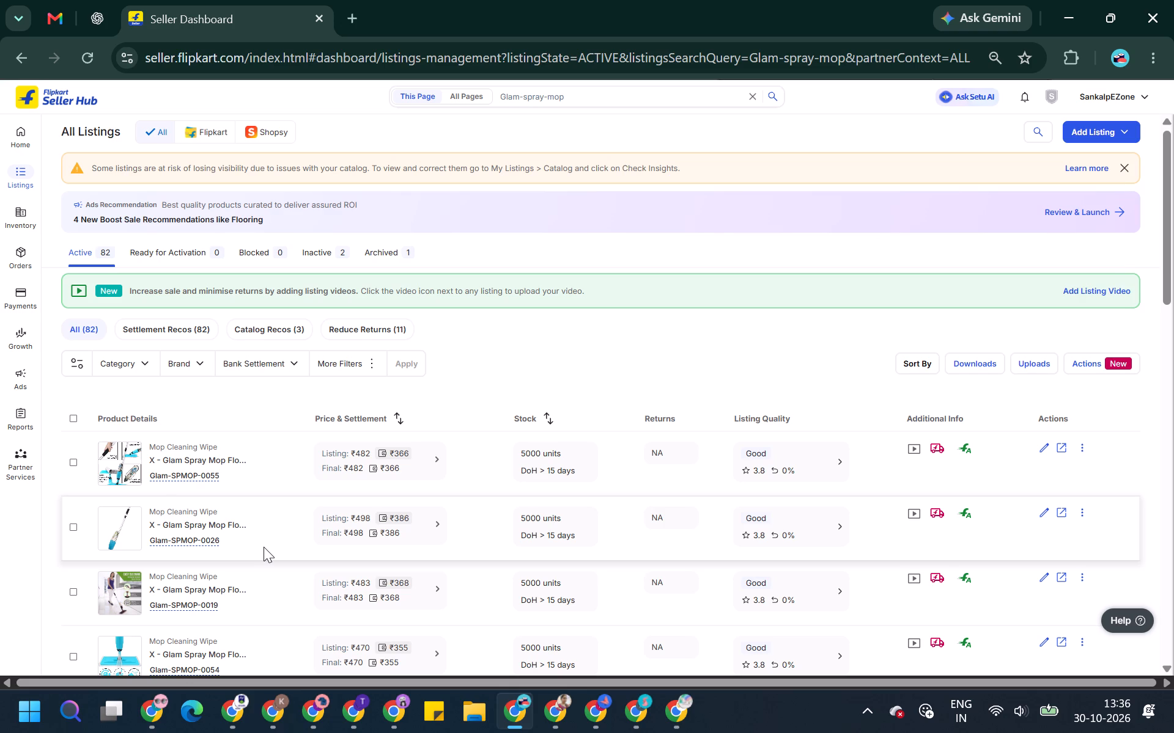
scroll(333, 377, "down", 1)
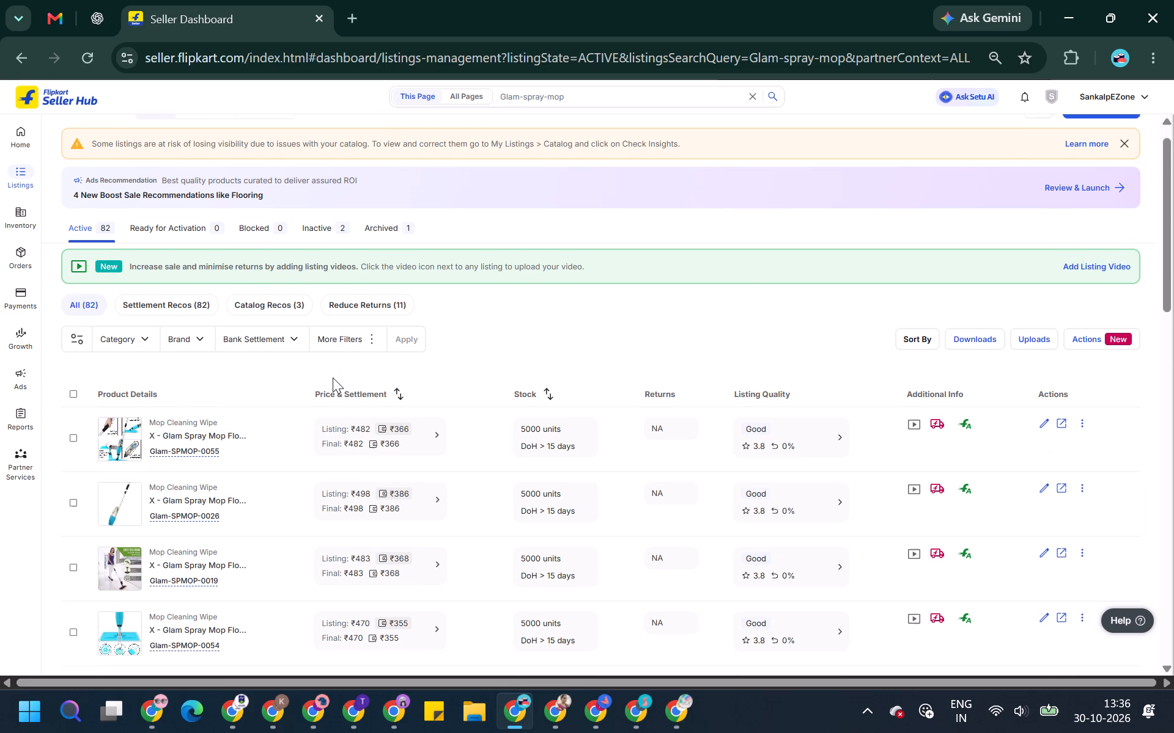
scroll(333, 377, "down", 2)
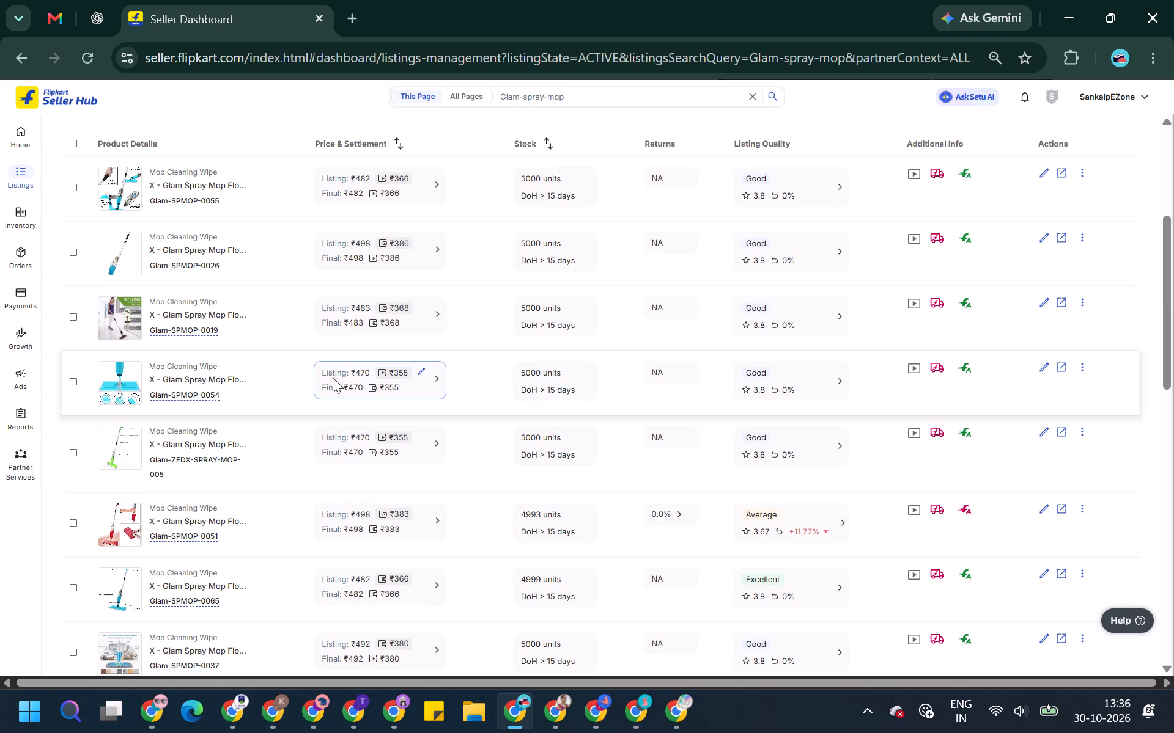
scroll(337, 346, "down", 3)
scroll(337, 346, "up", 2)
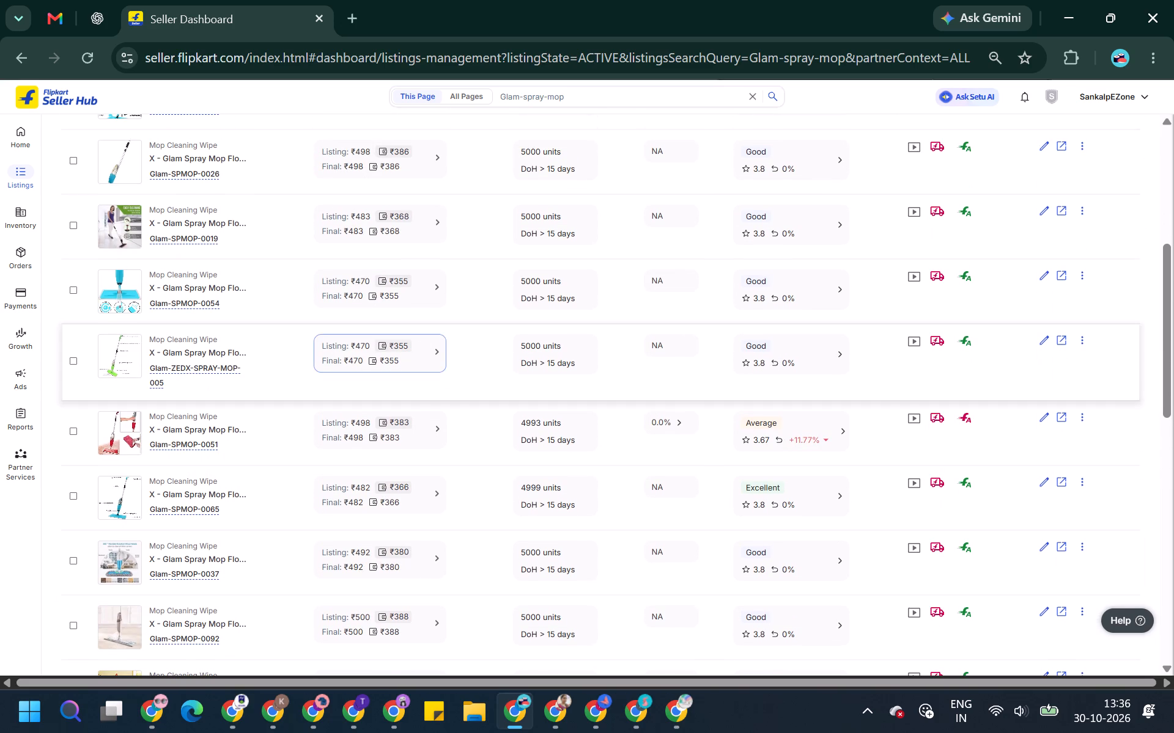
scroll(260, 366, "down", 6)
scroll(335, 358, "up", 4)
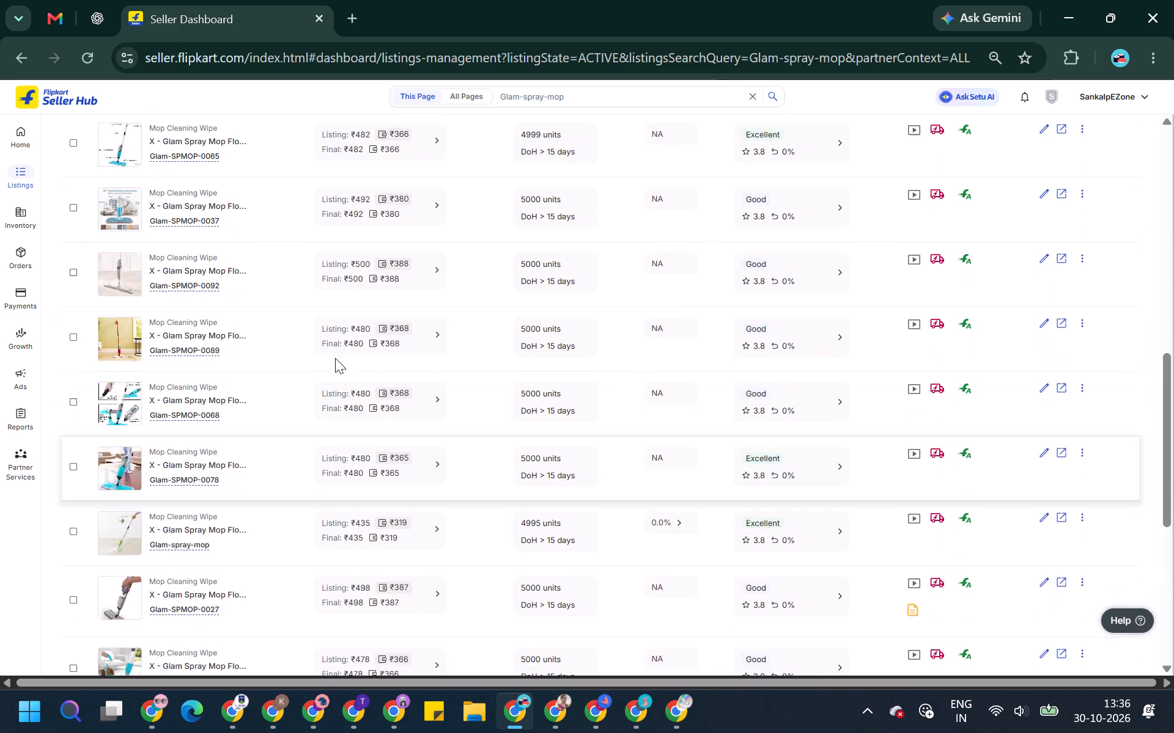
scroll(335, 358, "up", 10)
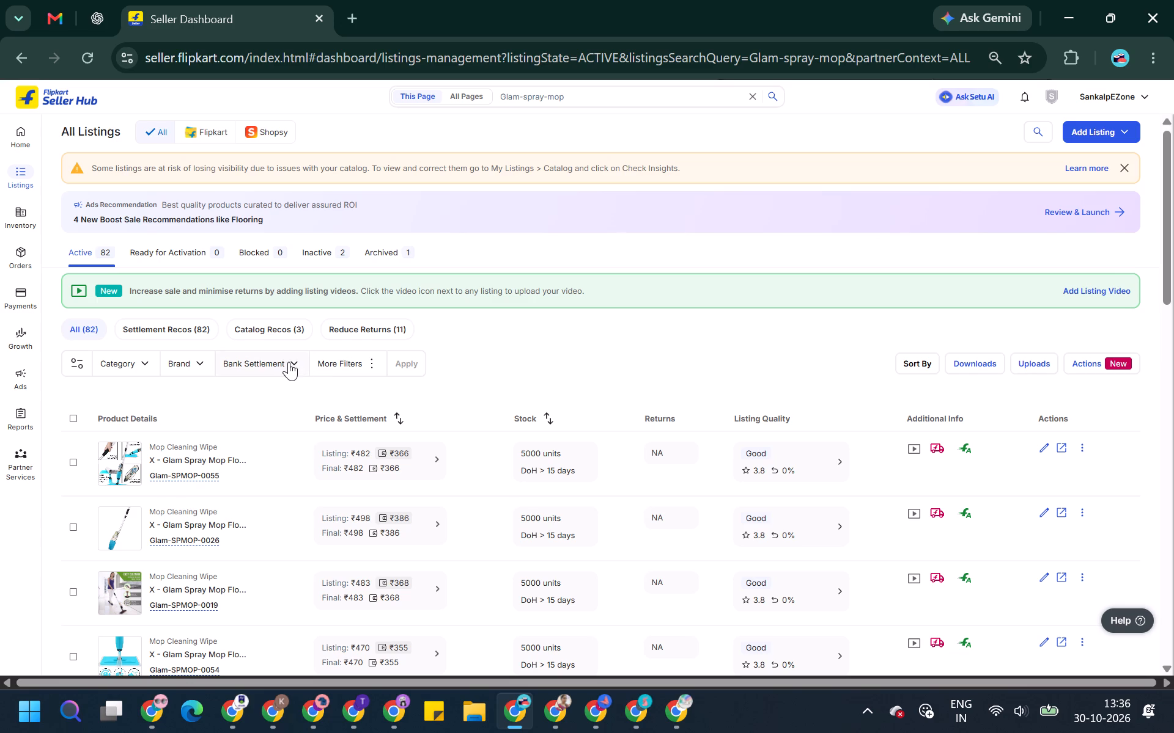
Filter the active Glam-spray-mop listings to a maximum bank settlement of 350 and look through the matches.
left_click(289, 362)
triple_click(452, 437)
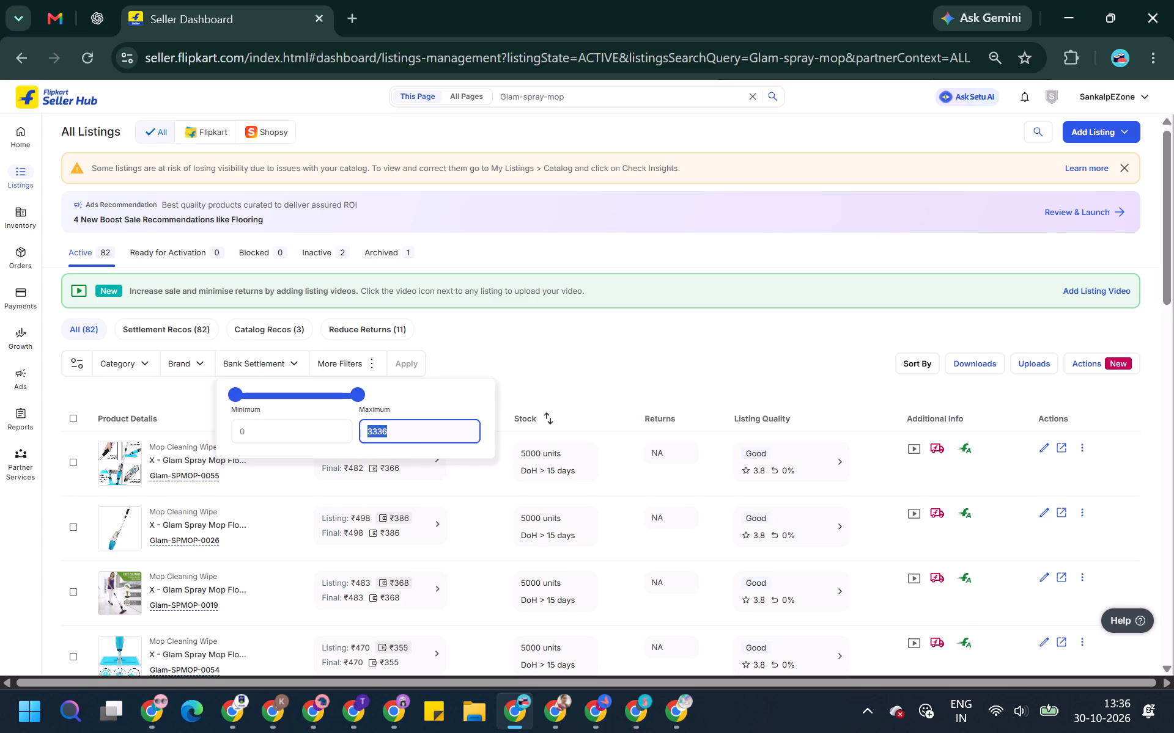
type("350")
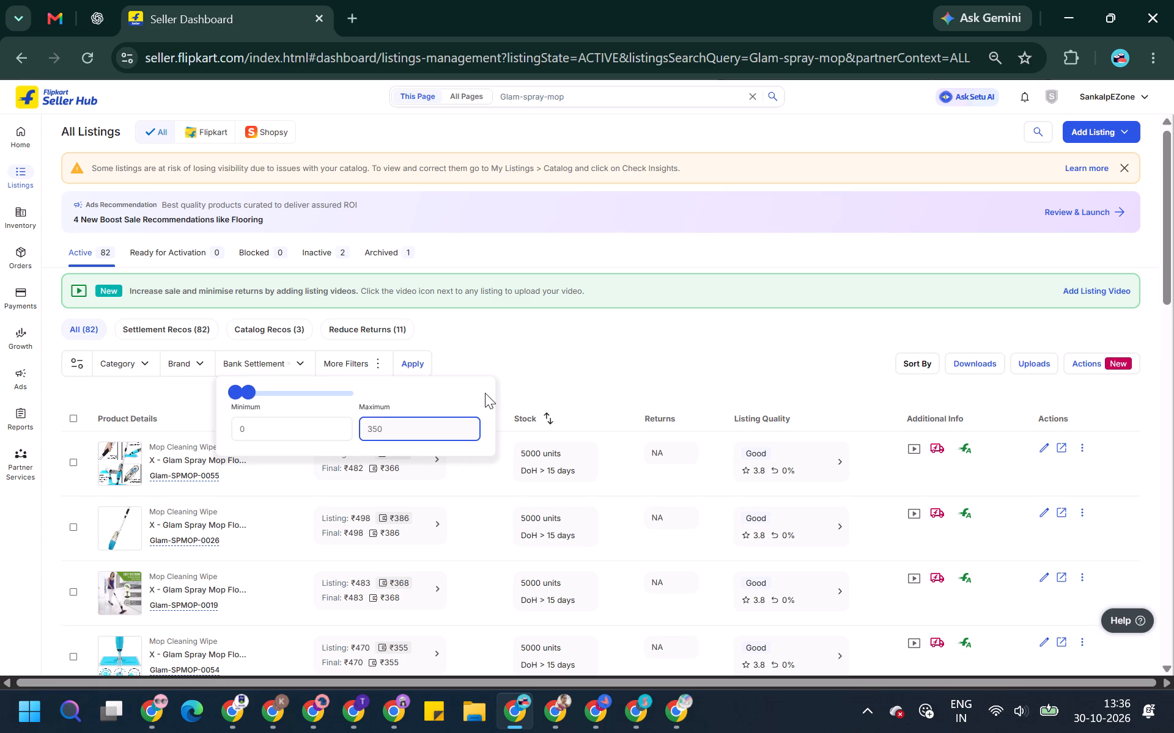
left_click(425, 355)
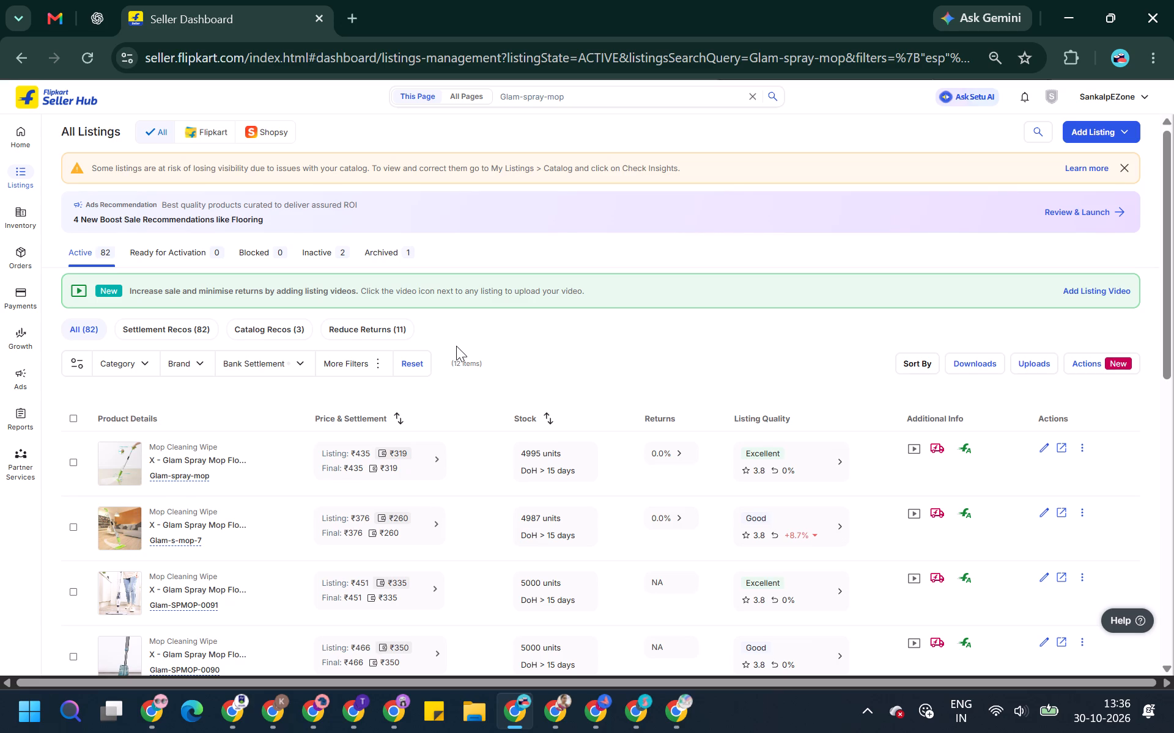
scroll(456, 346, "down", 3)
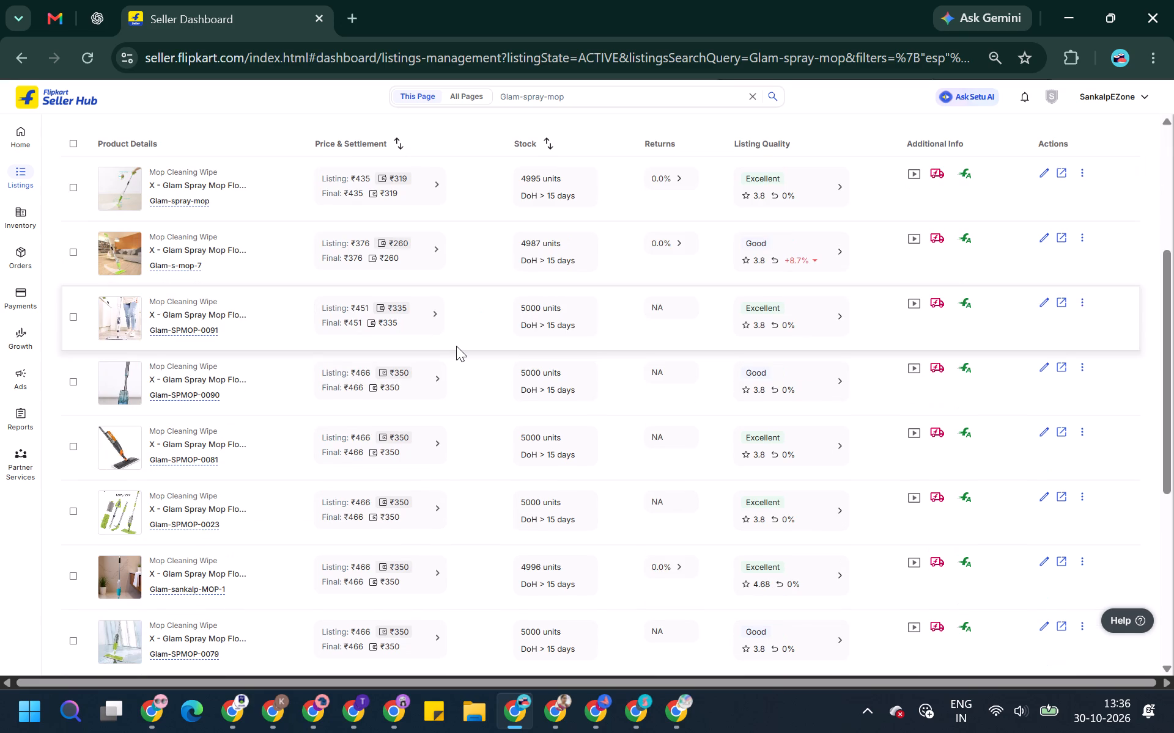
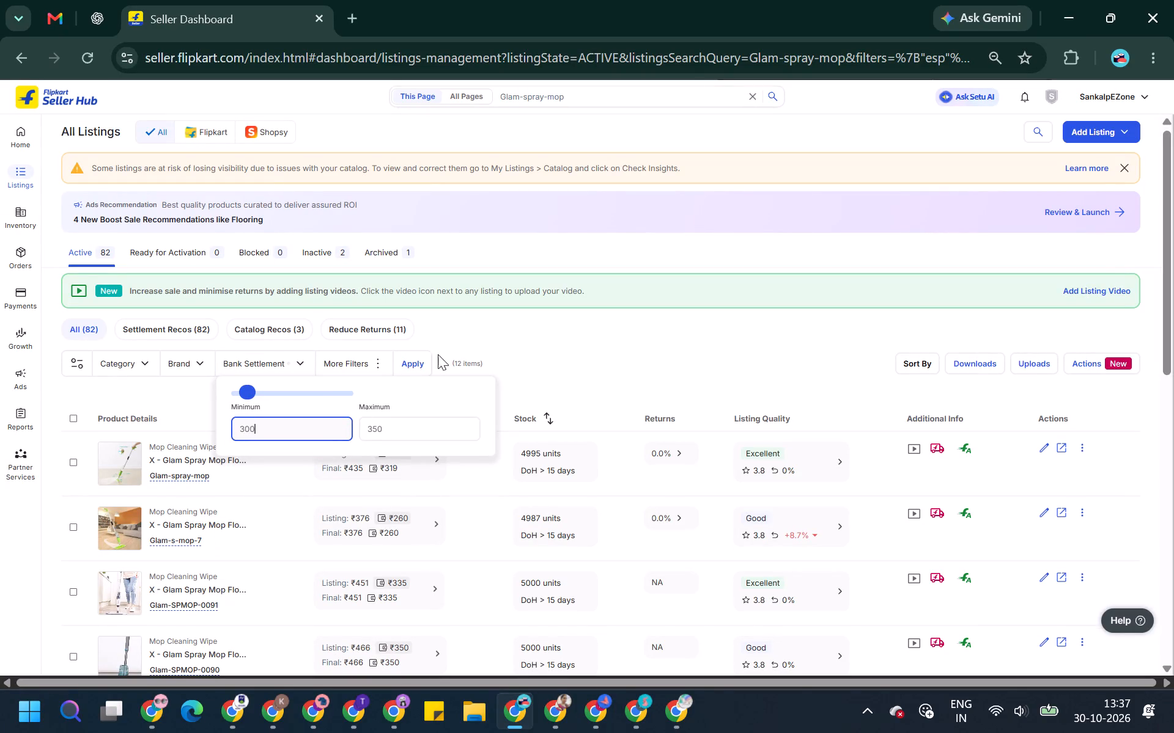
Apply the bank settlement filter of 300 to 350 to the active Glam-spray-mop listings and look over the matches.
left_click(409, 362)
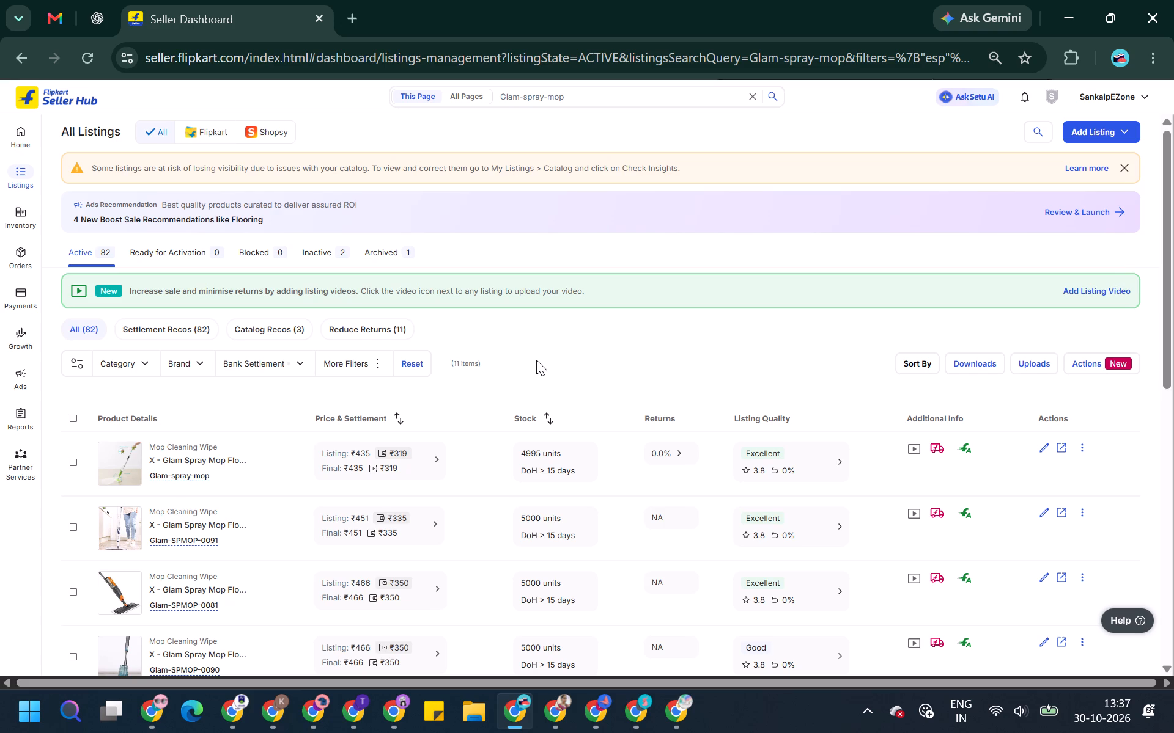
scroll(572, 328, "down", 1)
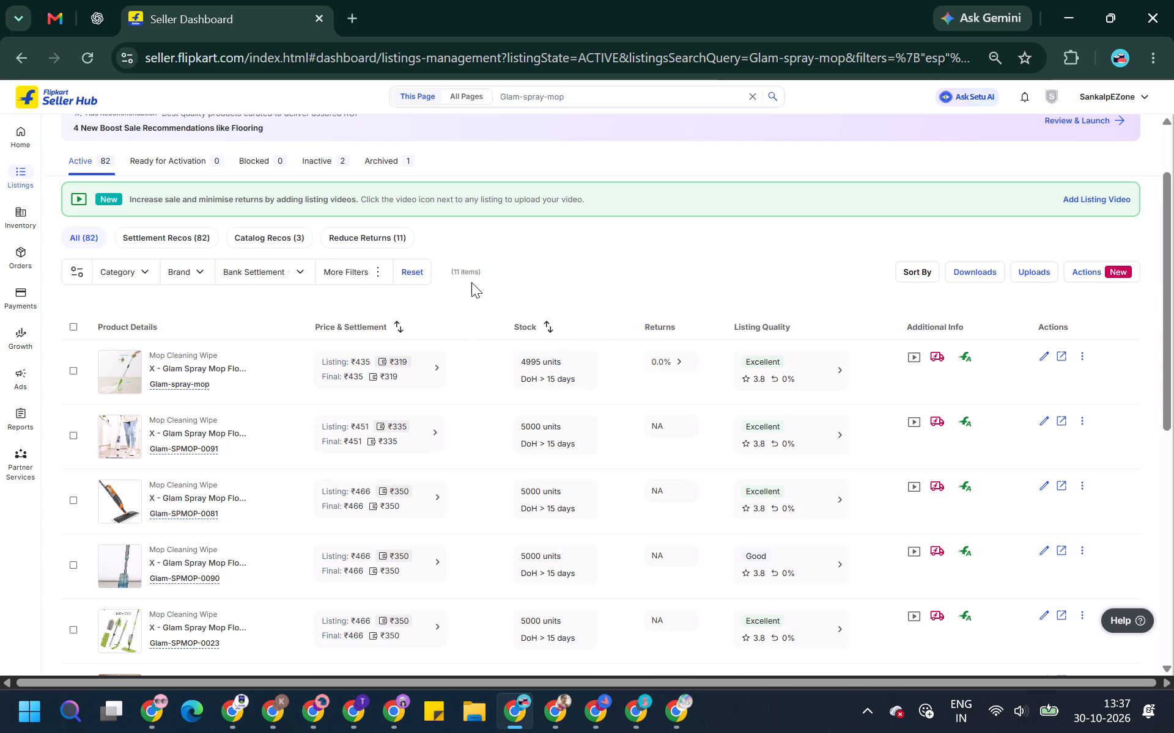
scroll(530, 307, "up", 1)
scroll(530, 307, "down", 1)
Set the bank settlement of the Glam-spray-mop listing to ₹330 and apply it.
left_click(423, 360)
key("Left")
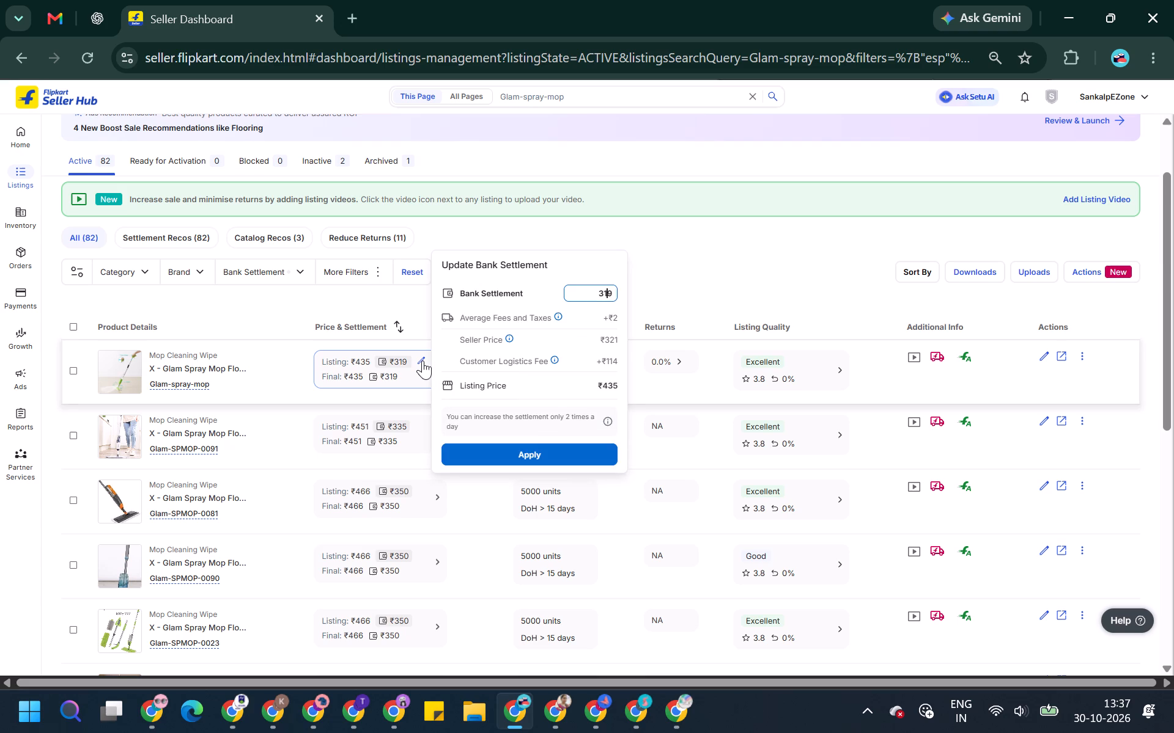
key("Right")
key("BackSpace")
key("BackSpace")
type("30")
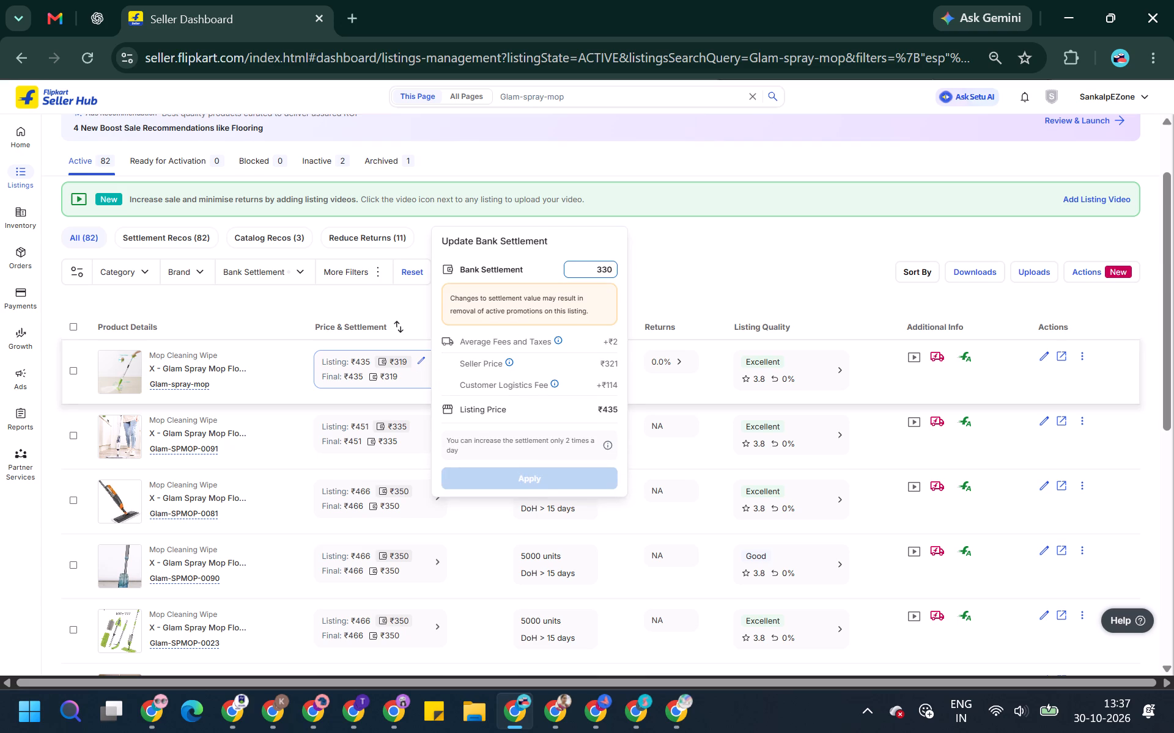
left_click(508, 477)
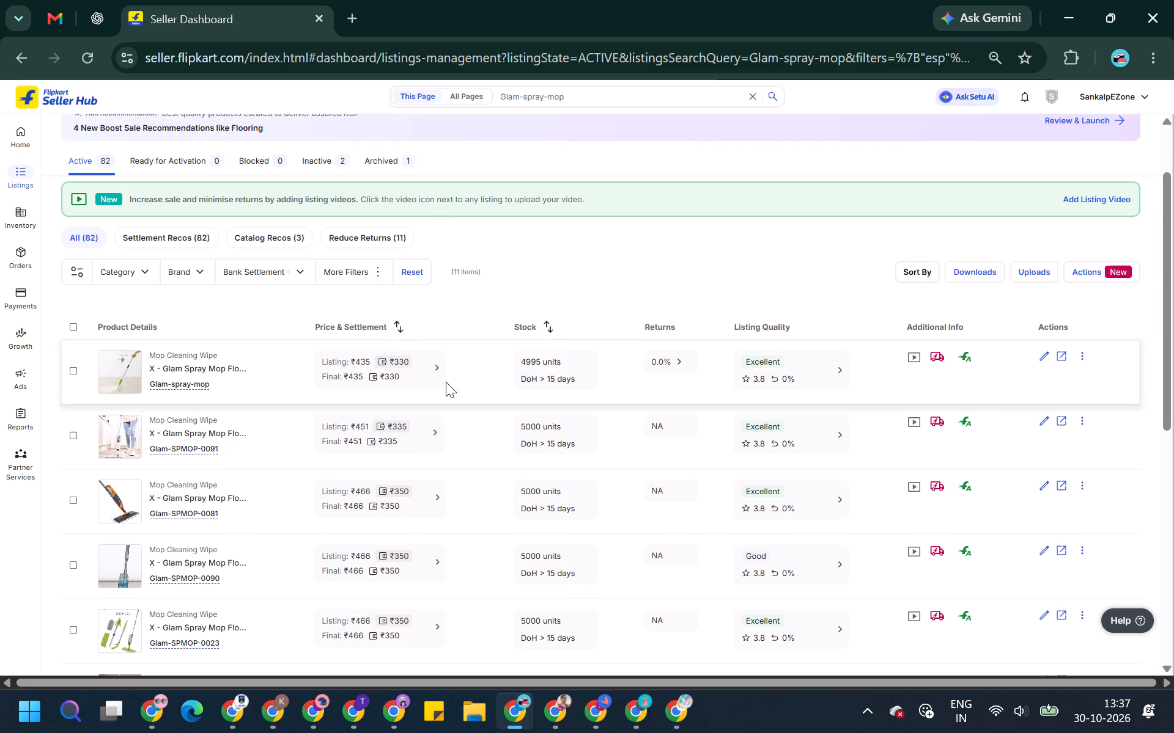
Raise the bank settlement of the Glam-spray-mop listing to ₹340 and apply it.
left_click(418, 360)
key("Left")
key("BackSpace")
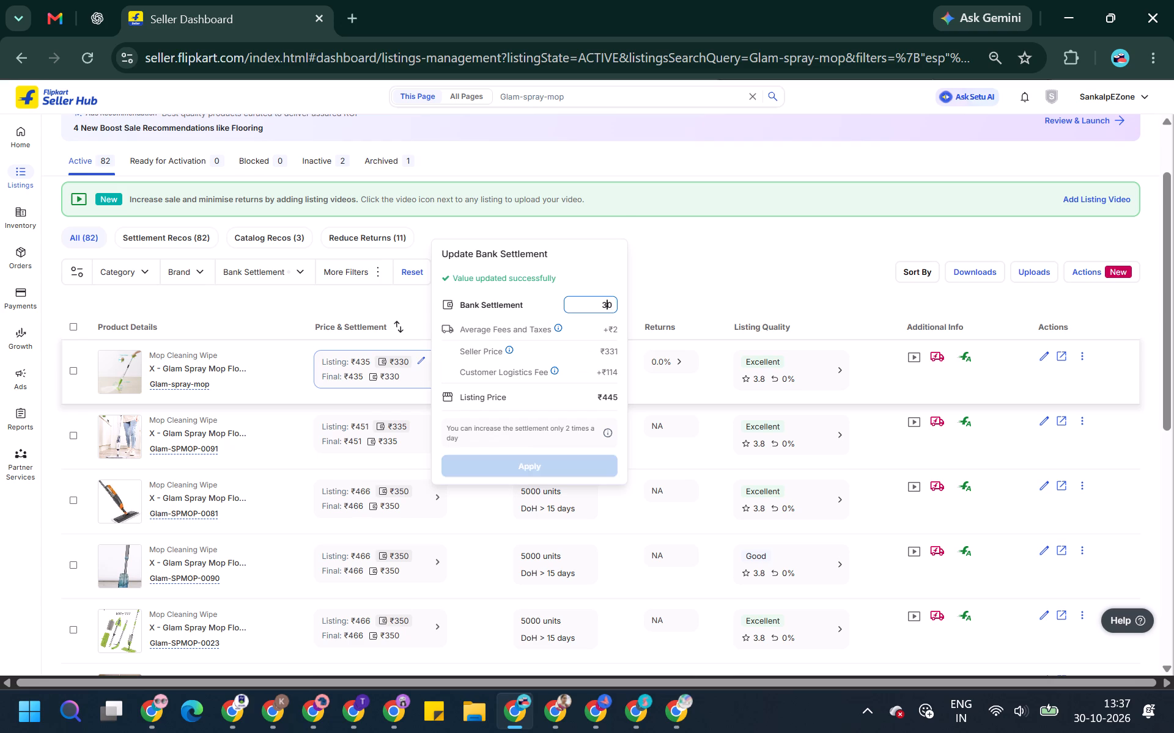
key("4")
left_click(553, 497)
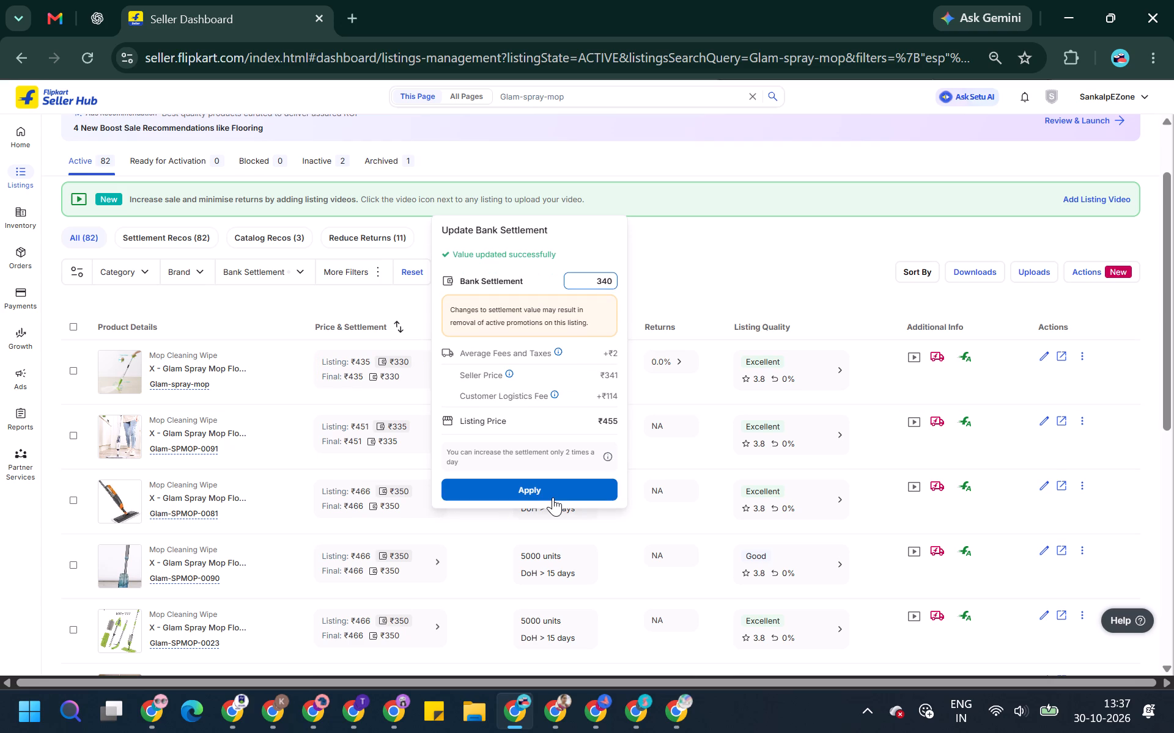
Raise the bank settlement of the Glam-spray-mop listing to ₹350.
left_click(418, 360)
key("Left")
key("BackSpace")
key("5")
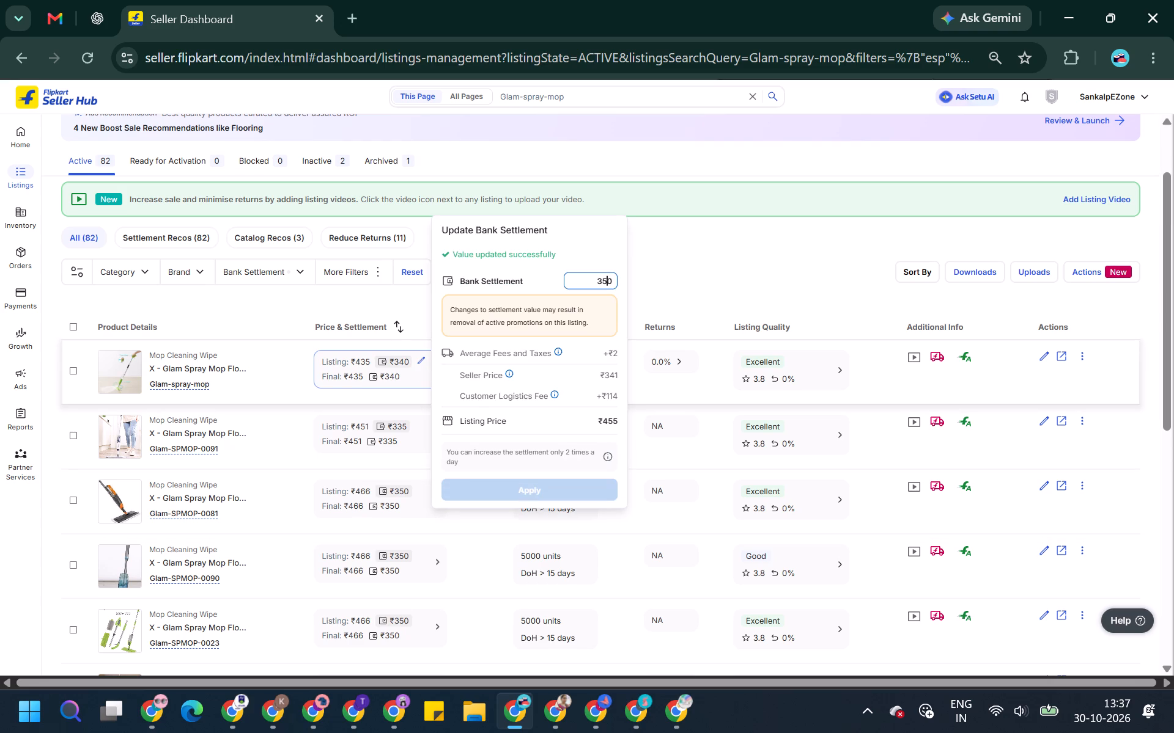
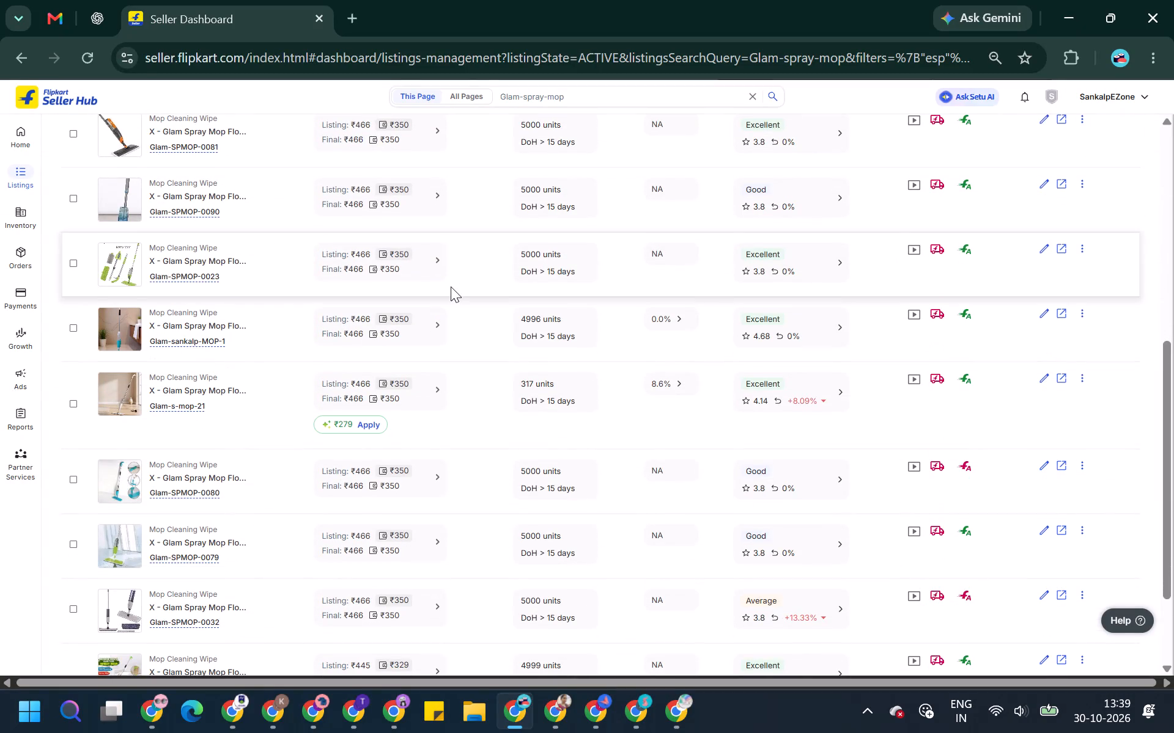
Set the bank settlement of the Glam-spray-mop listing to ₹350 in the filtered active listings.
scroll(451, 286, "down", 1)
scroll(451, 286, "up", 1)
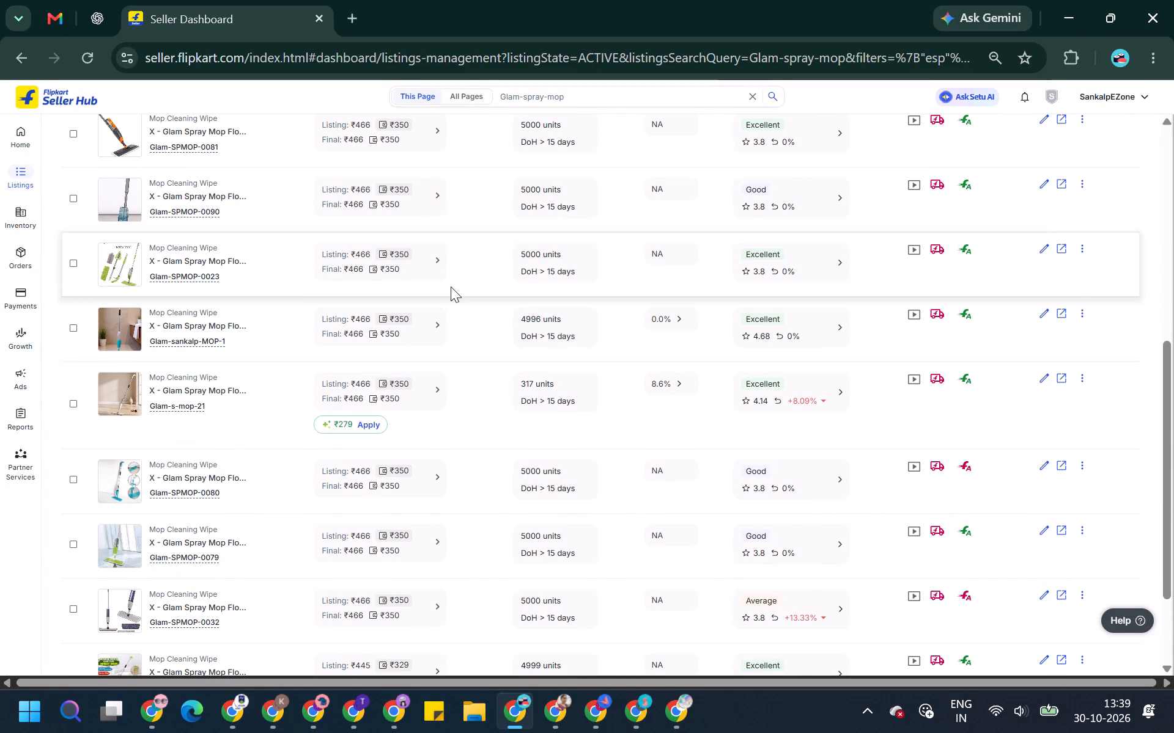
scroll(497, 322, "up", 6)
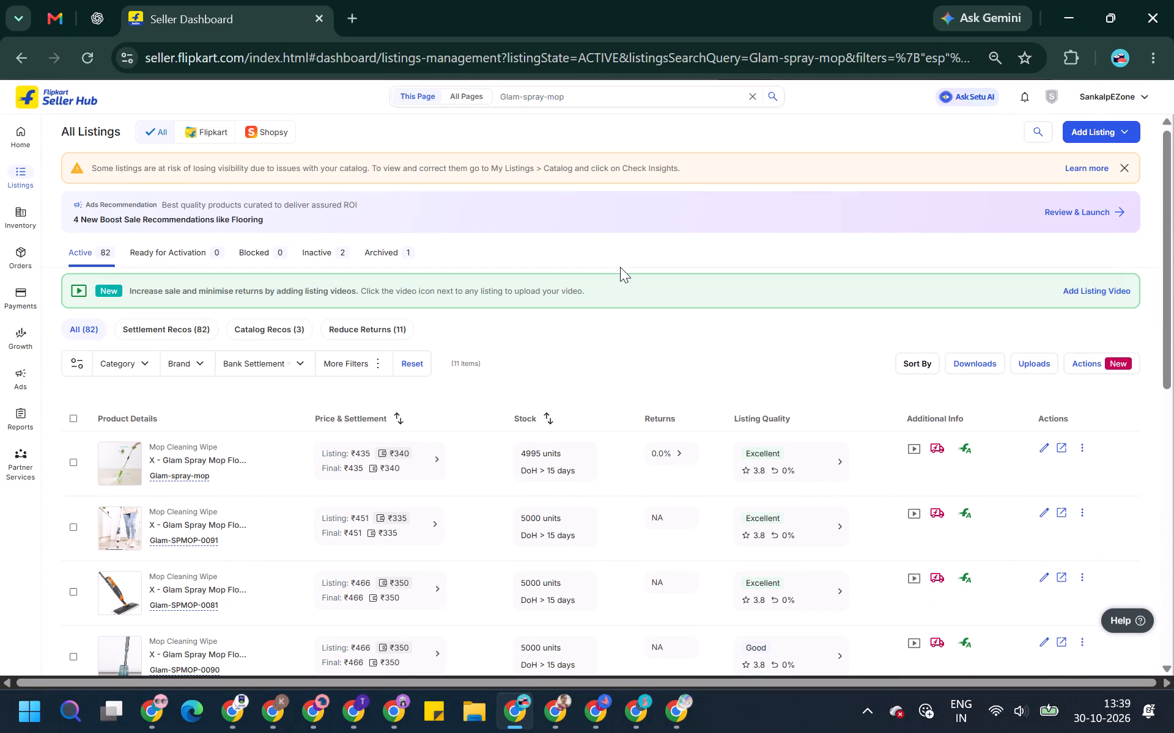
scroll(620, 267, "down", 4)
scroll(454, 174, "up", 1)
left_click(426, 179)
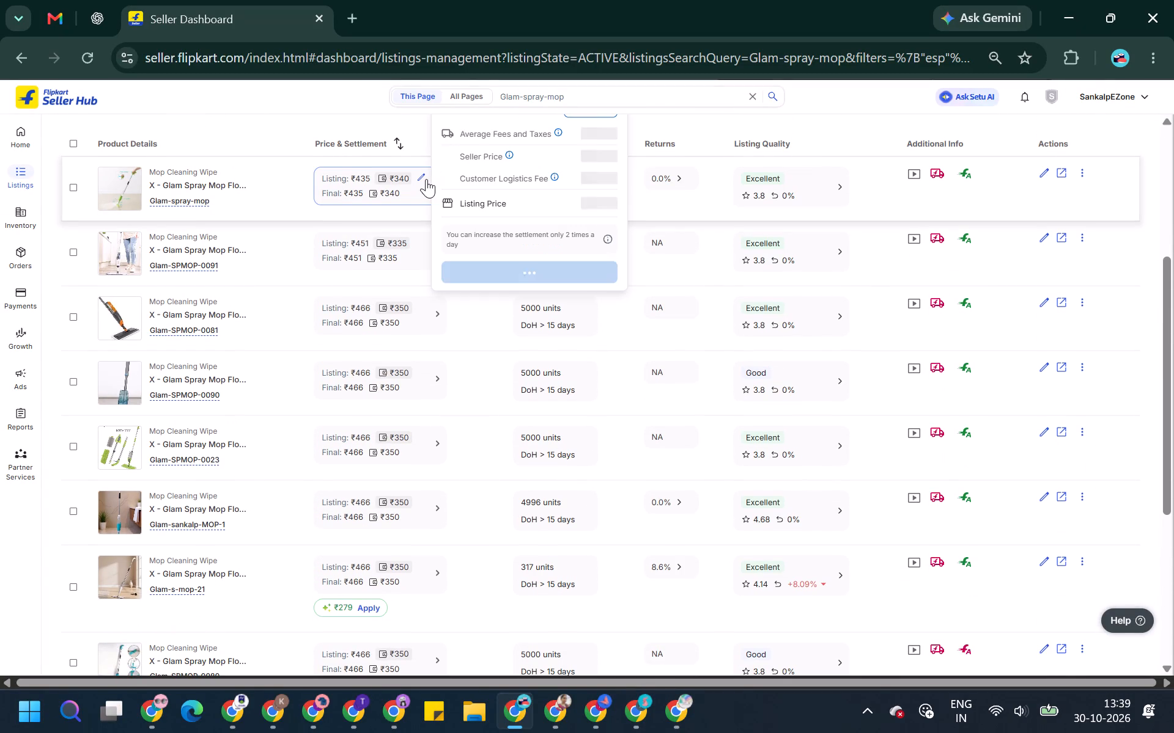
key("Left")
key("BackSpace")
scroll(426, 179, "up", 1)
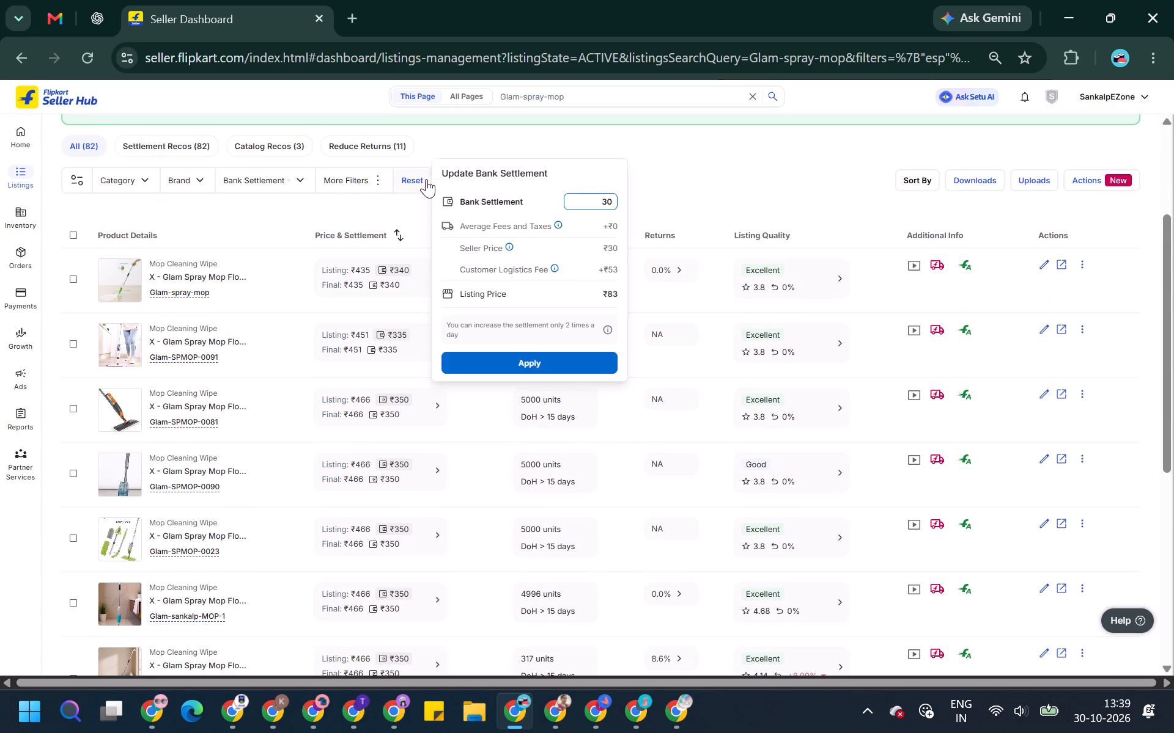
key("5")
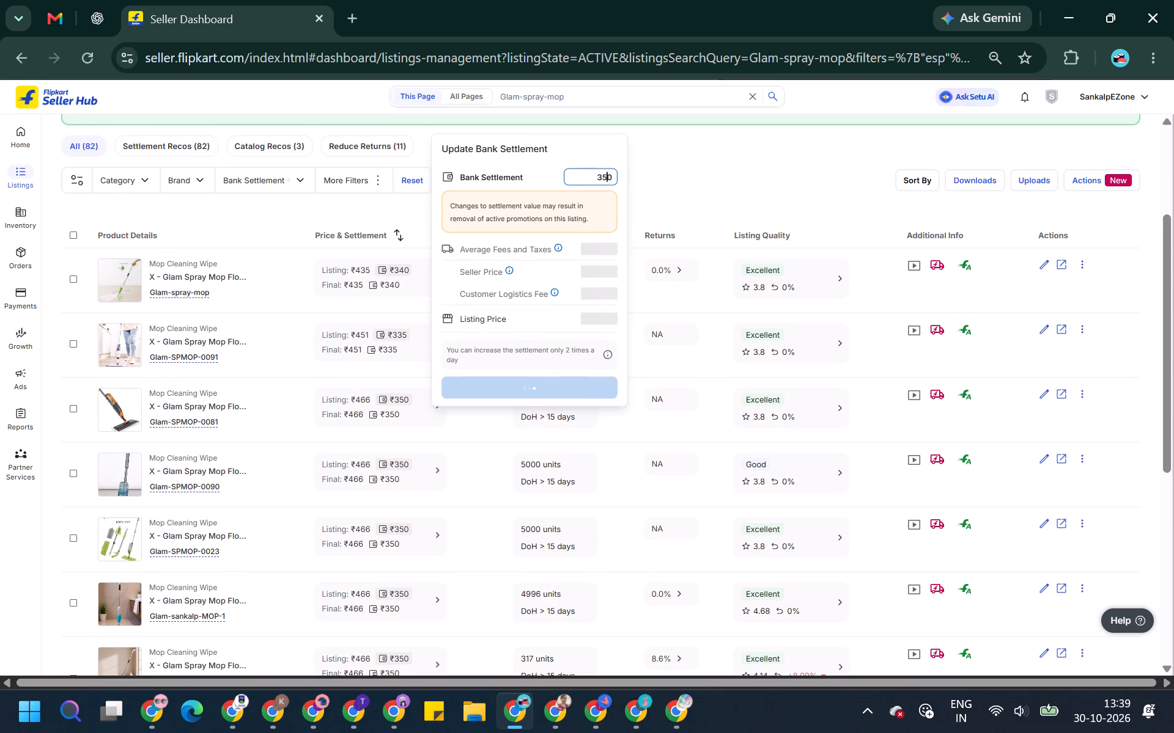
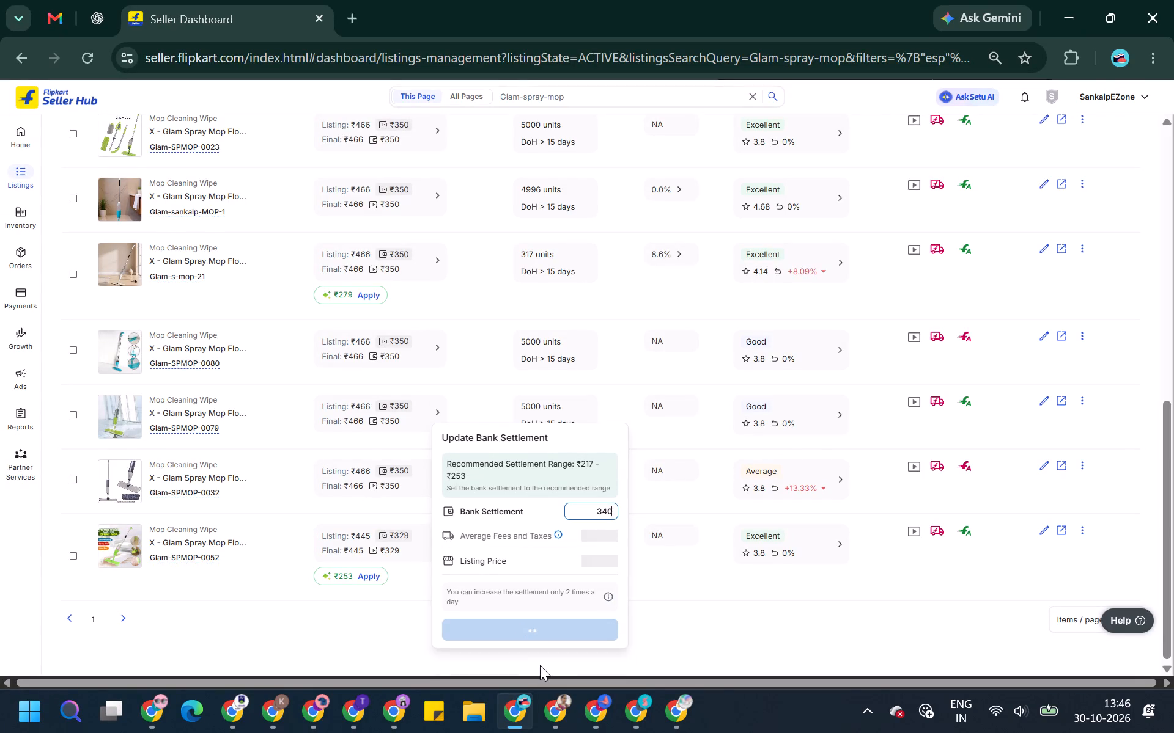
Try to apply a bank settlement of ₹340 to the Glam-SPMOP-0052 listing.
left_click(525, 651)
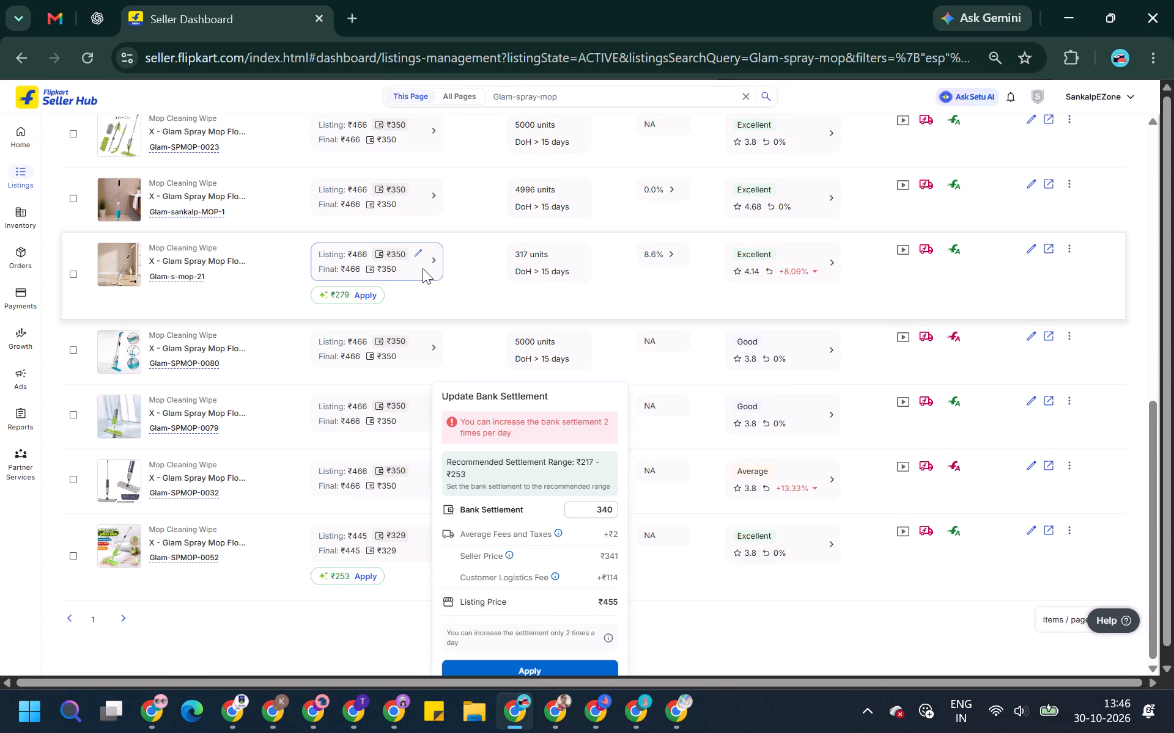
Set the bank settlement of the Glam-SPMOP-0091 listing to ₹340.
scroll(423, 268, "up", 4)
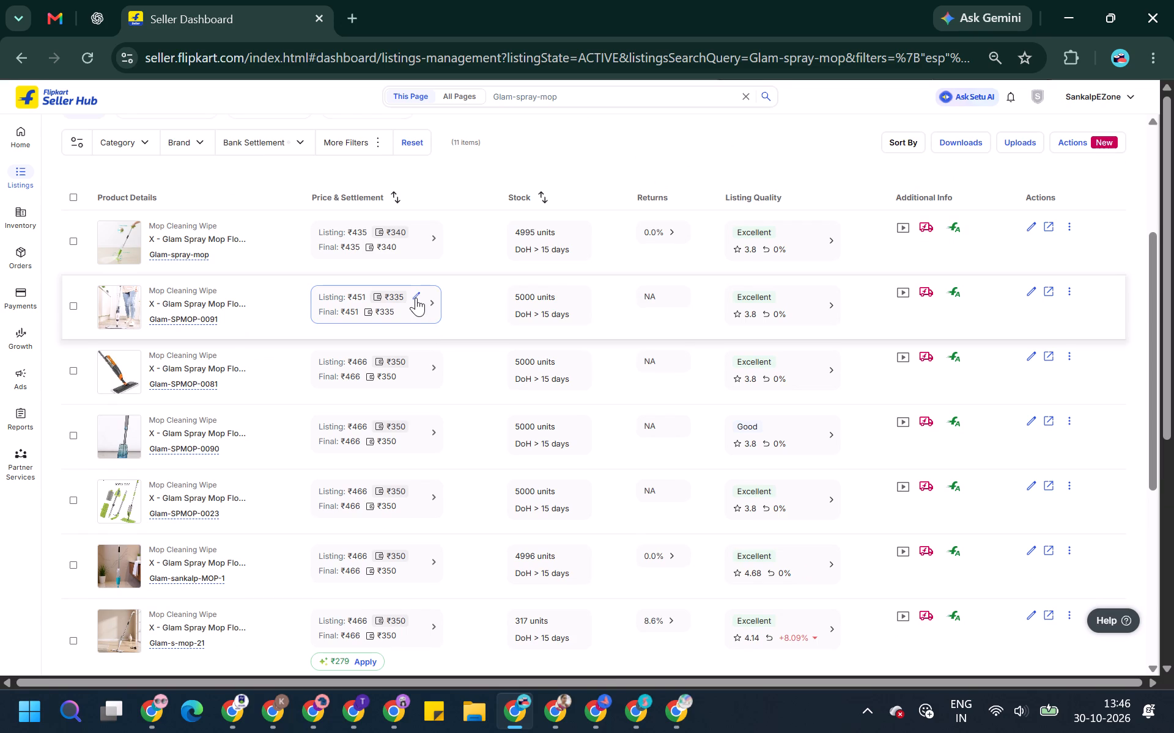
left_click(416, 297)
left_click(416, 297)
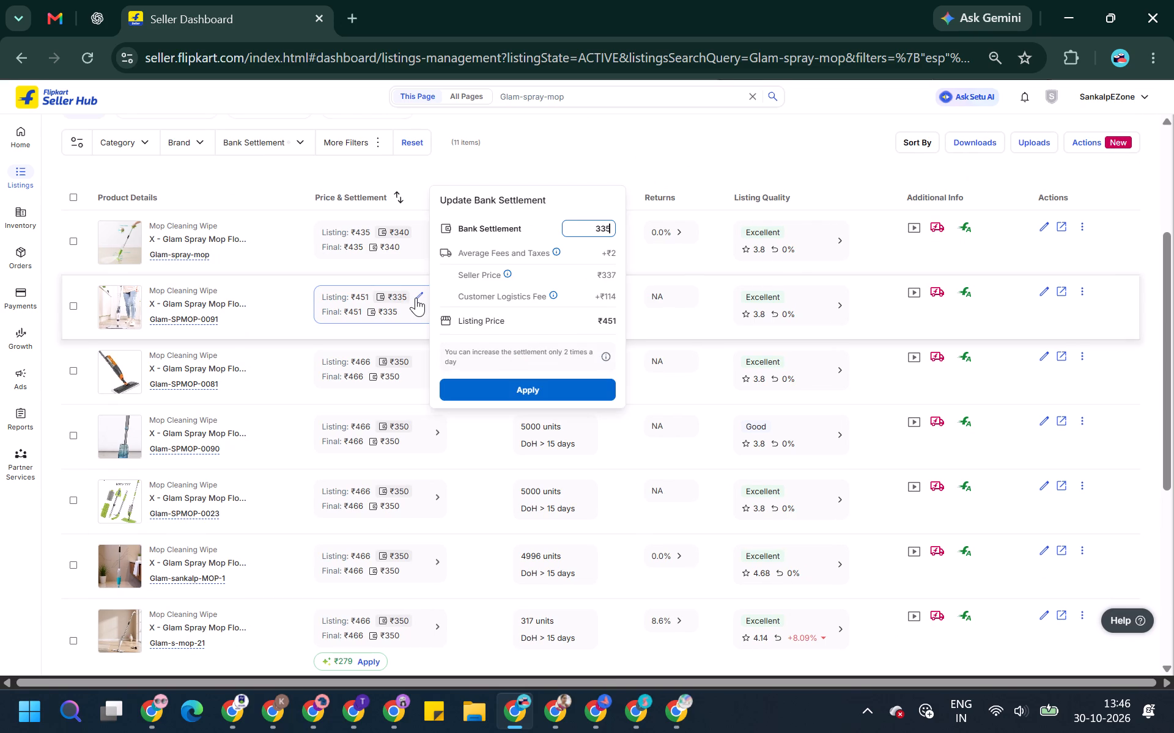
key("BackSpace")
key("BackSpace")
type("40")
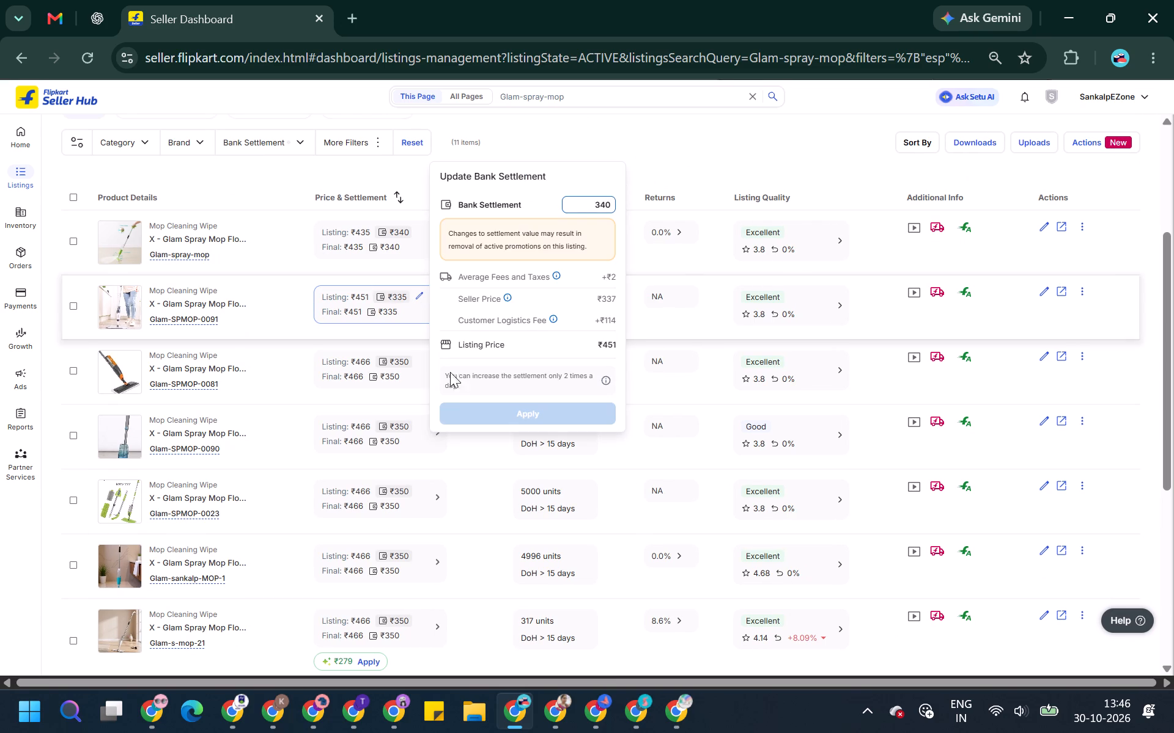
left_click(498, 407)
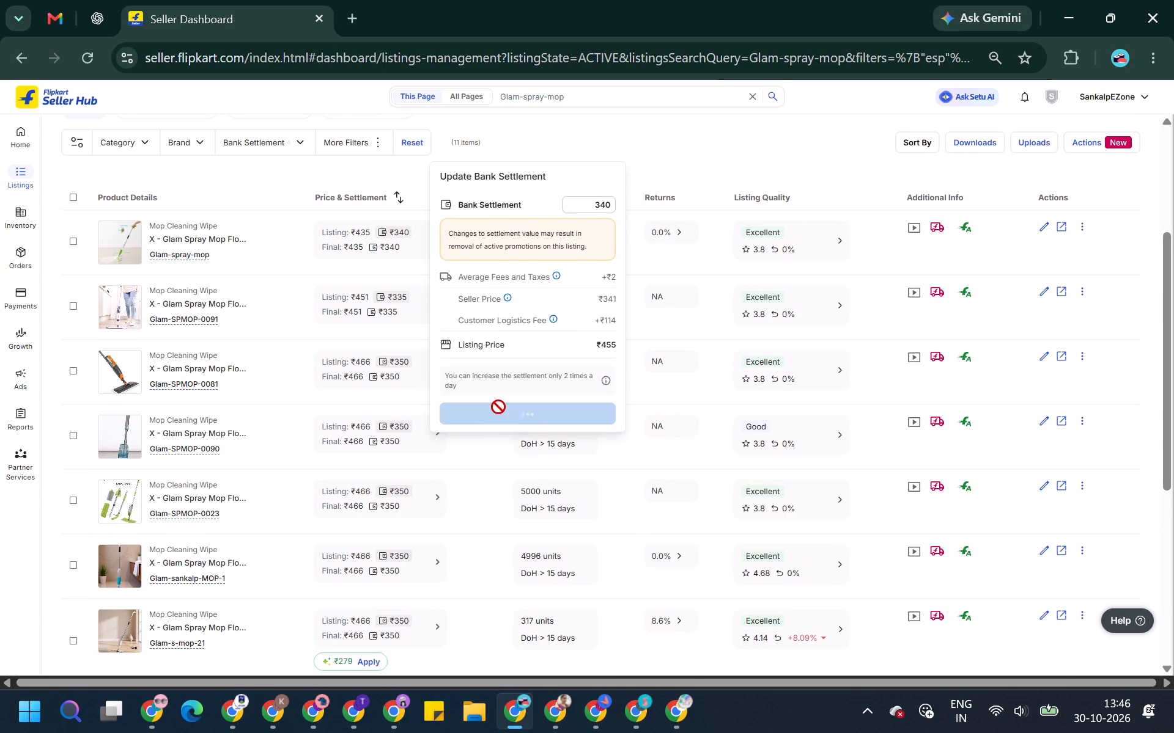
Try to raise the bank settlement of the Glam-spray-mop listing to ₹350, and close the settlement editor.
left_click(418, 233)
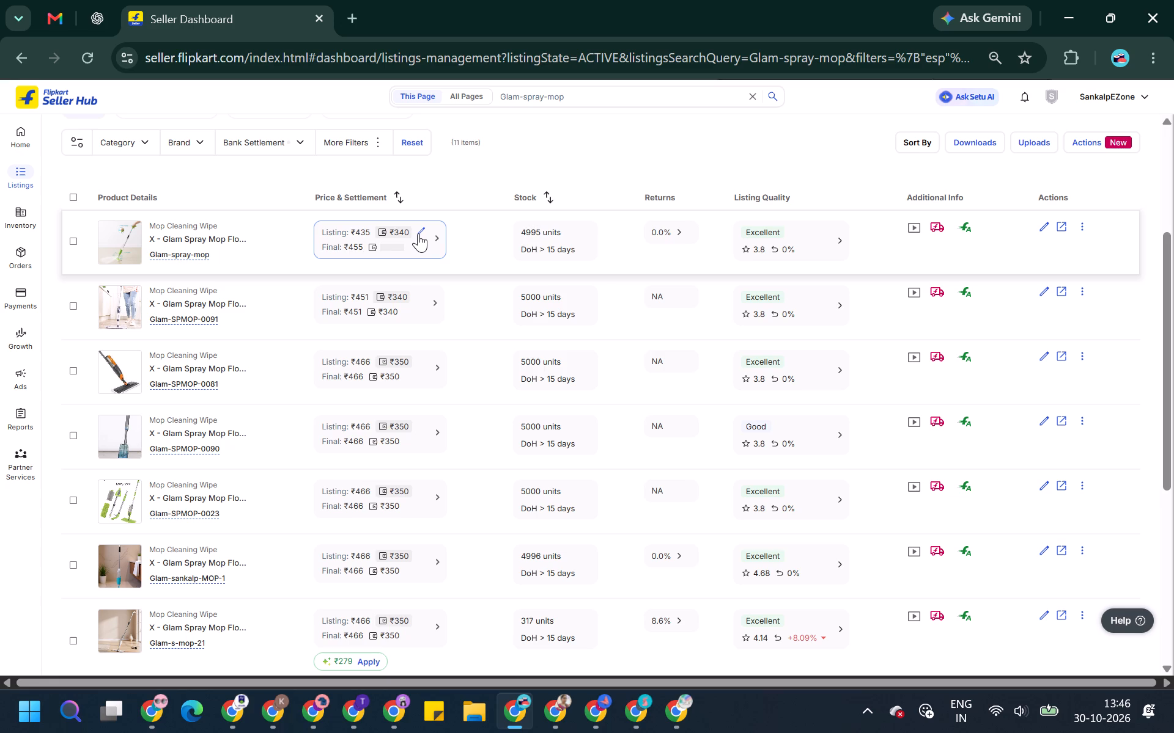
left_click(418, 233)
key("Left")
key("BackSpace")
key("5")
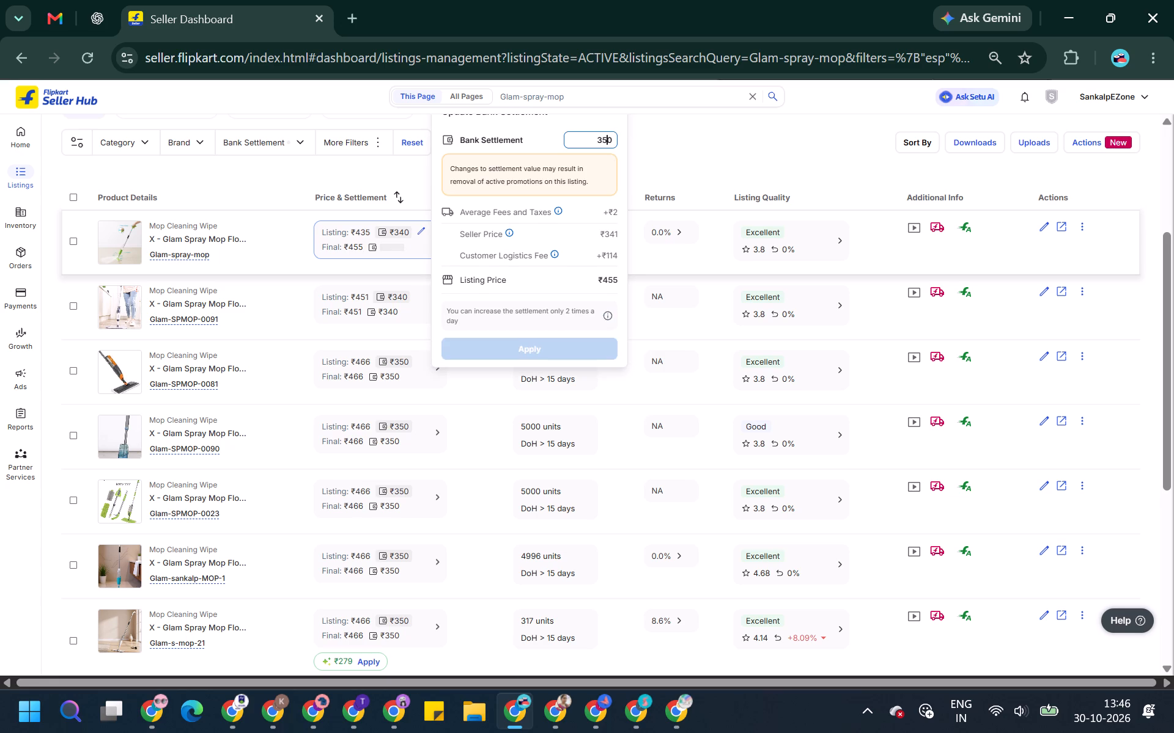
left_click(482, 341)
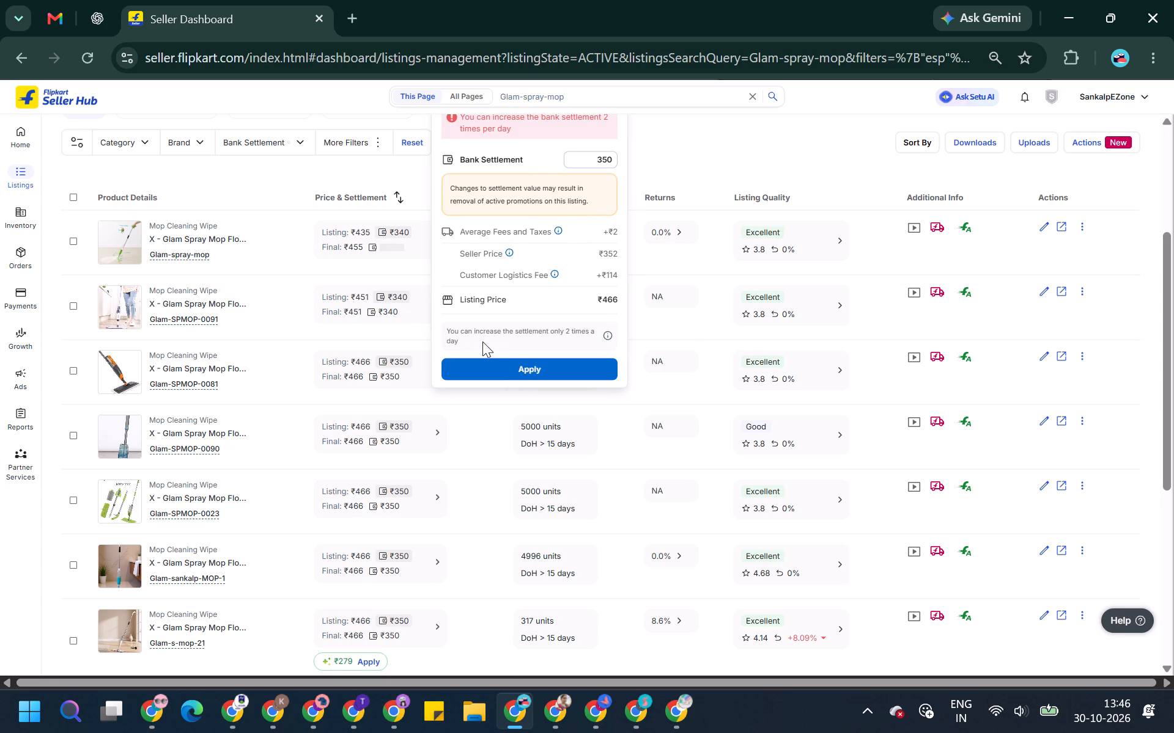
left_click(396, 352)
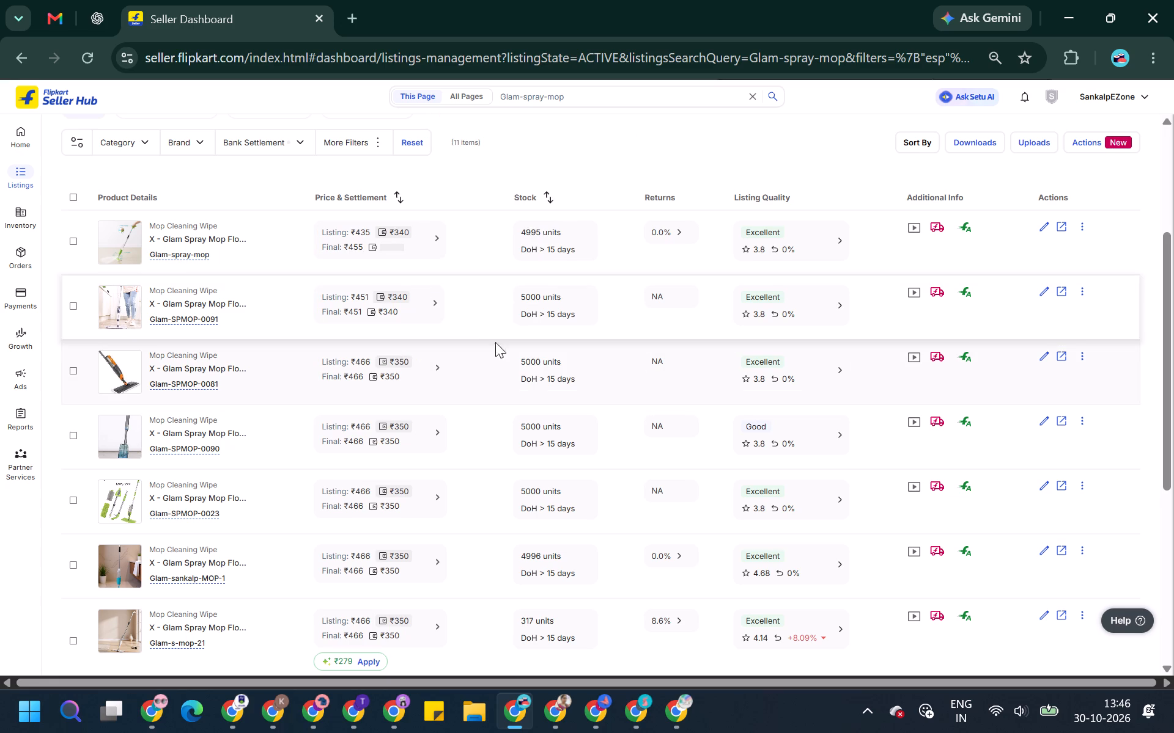
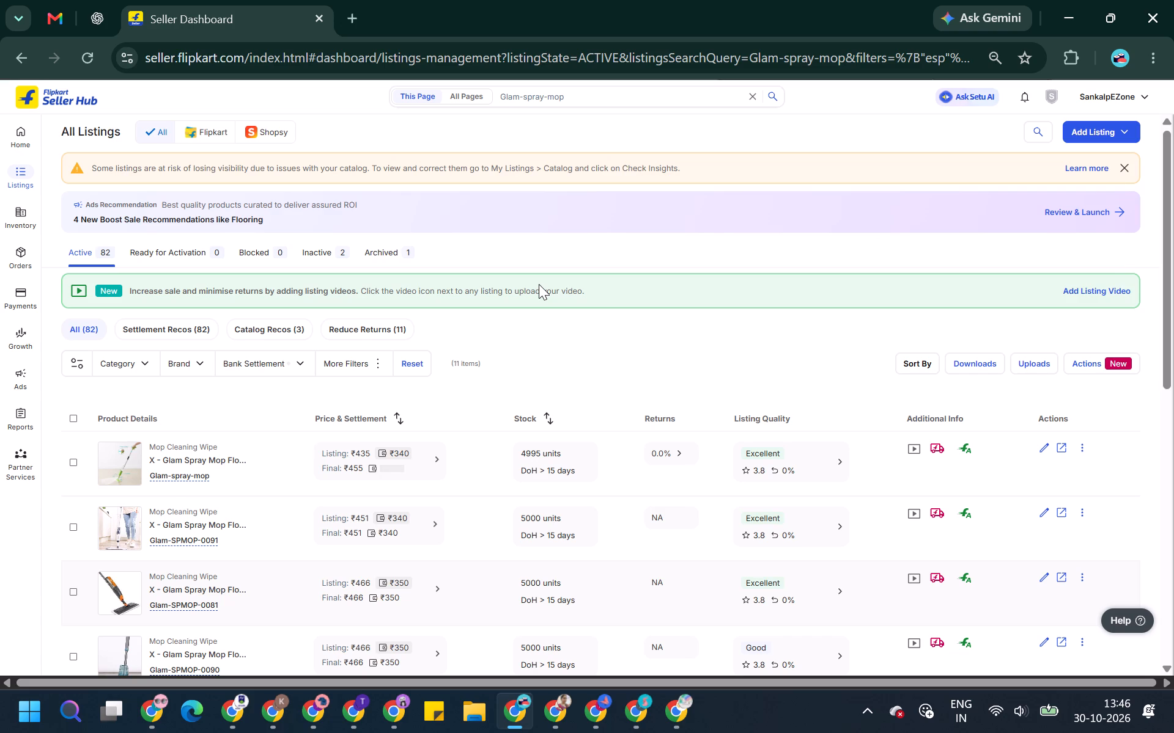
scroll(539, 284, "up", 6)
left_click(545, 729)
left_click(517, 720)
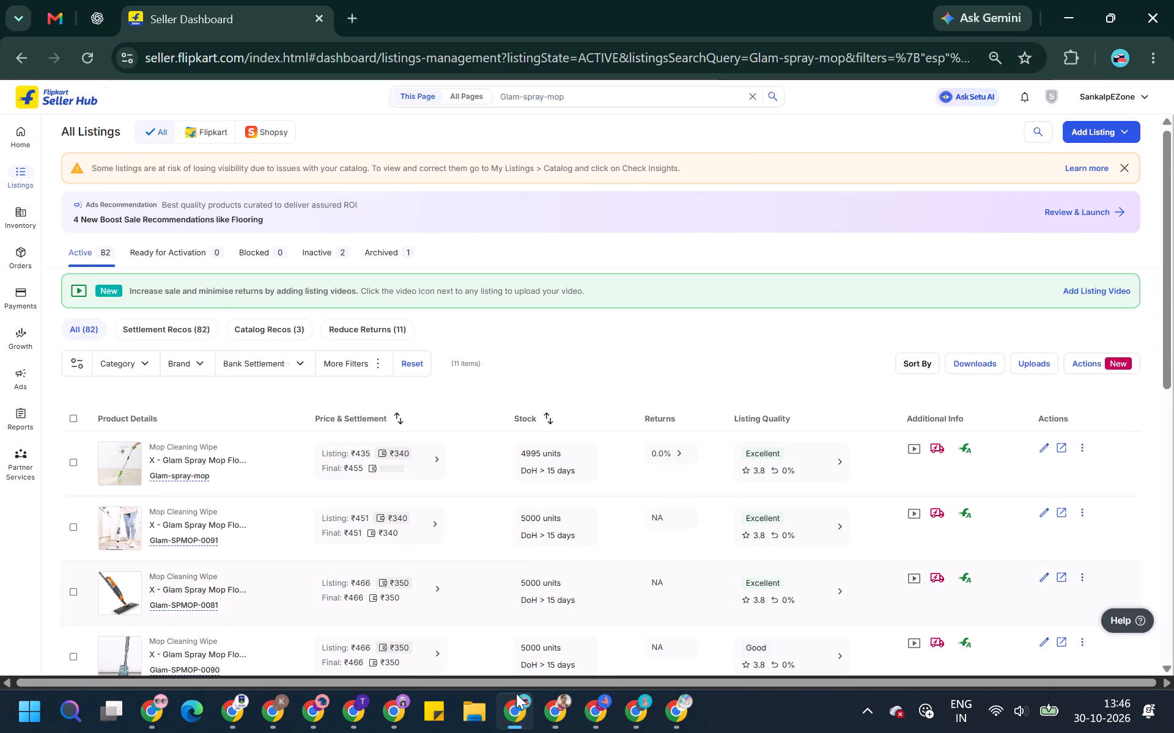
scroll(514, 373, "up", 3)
Switch to the MEETONLINEZONE seller account's browser window and open its active listings page.
left_click(563, 702)
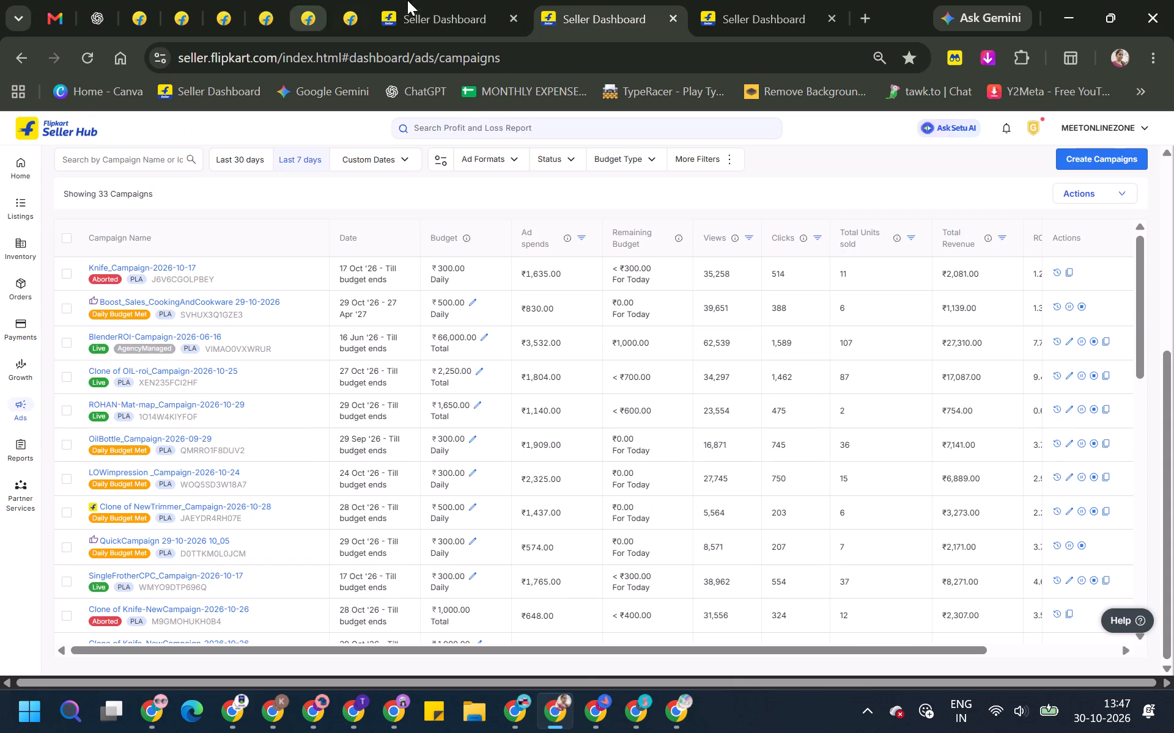
left_click(419, 0)
left_click(5, 208)
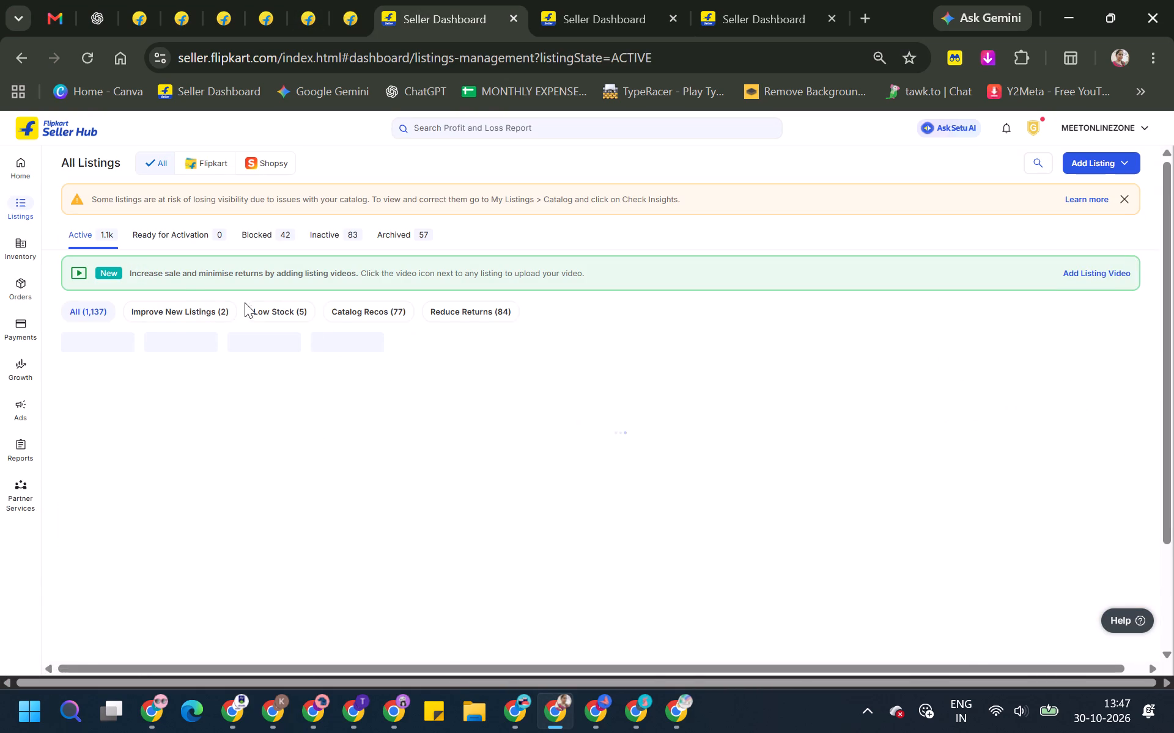
Filter the active listings by the Mop Cleaning Wipe category, found by searching the categories for "mop".
left_click(125, 348)
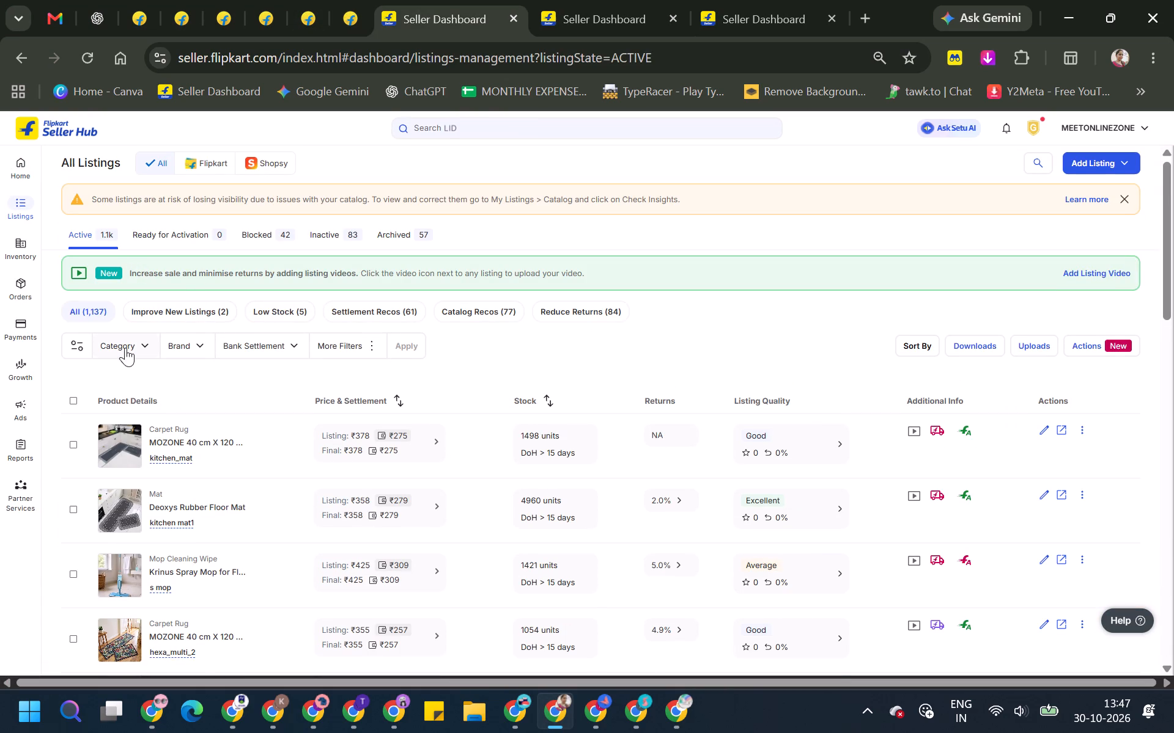
left_click(159, 382)
type("mop")
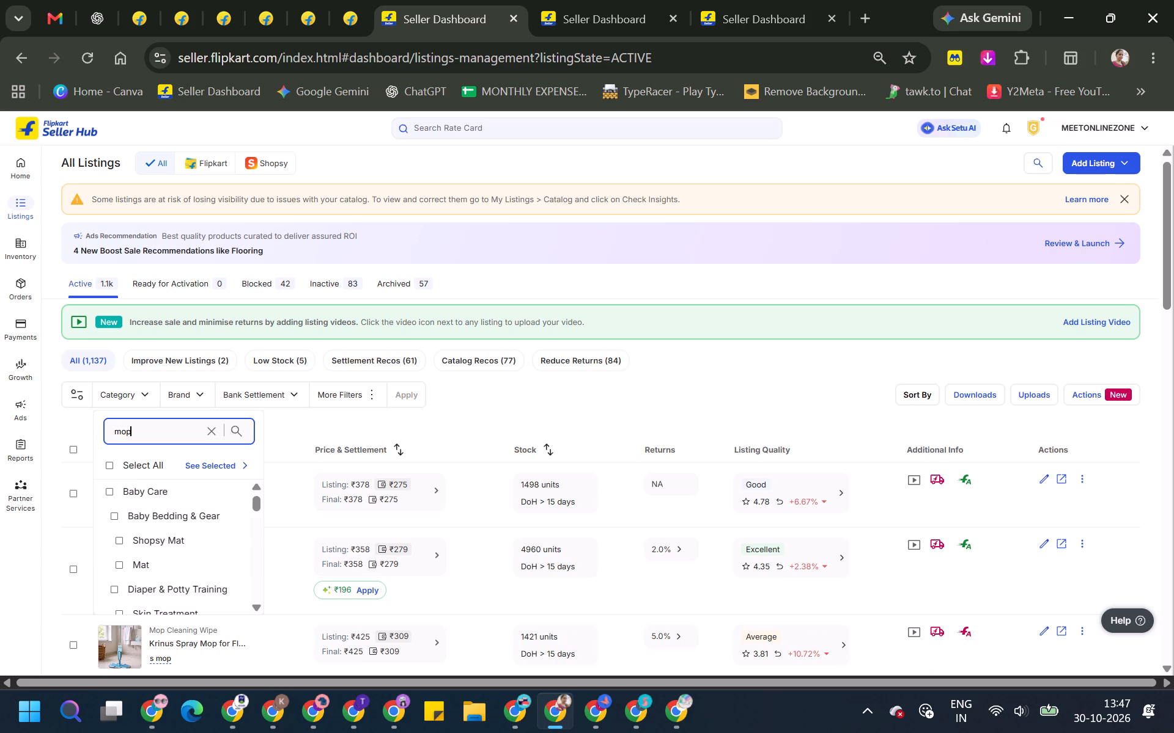
left_click(171, 538)
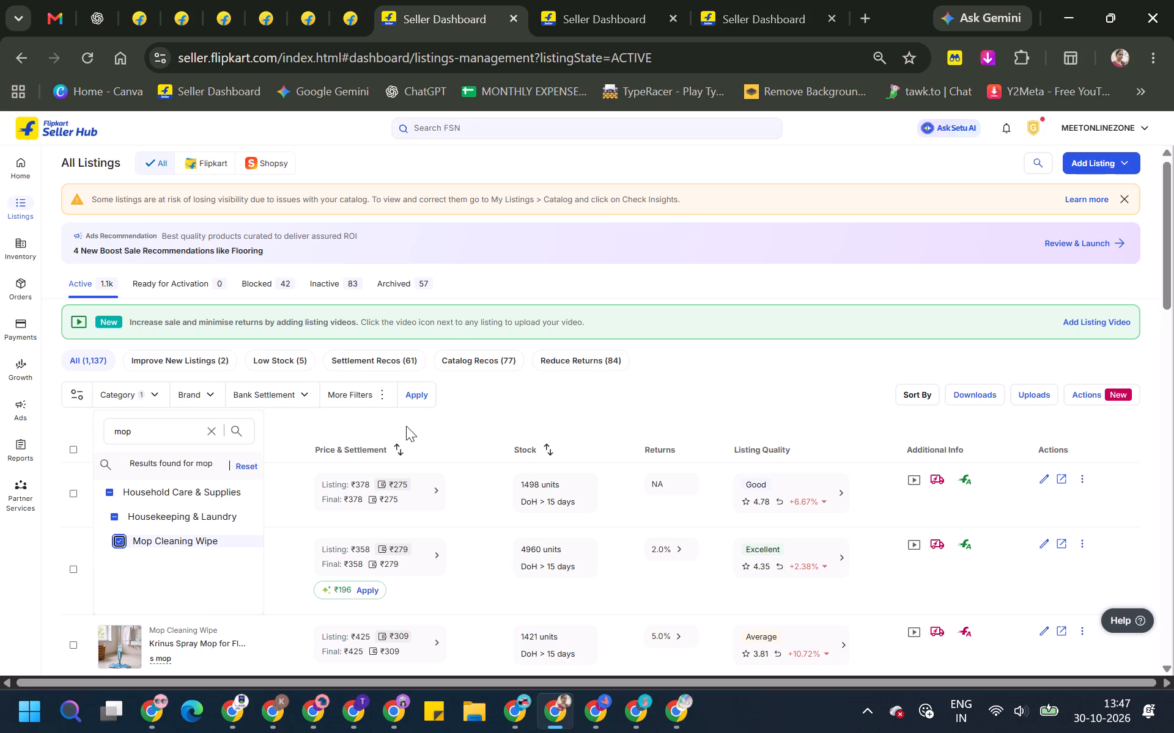
left_click(418, 404)
Filter the mop listings to a maximum bank settlement of ₹350.
scroll(570, 290, "down", 5)
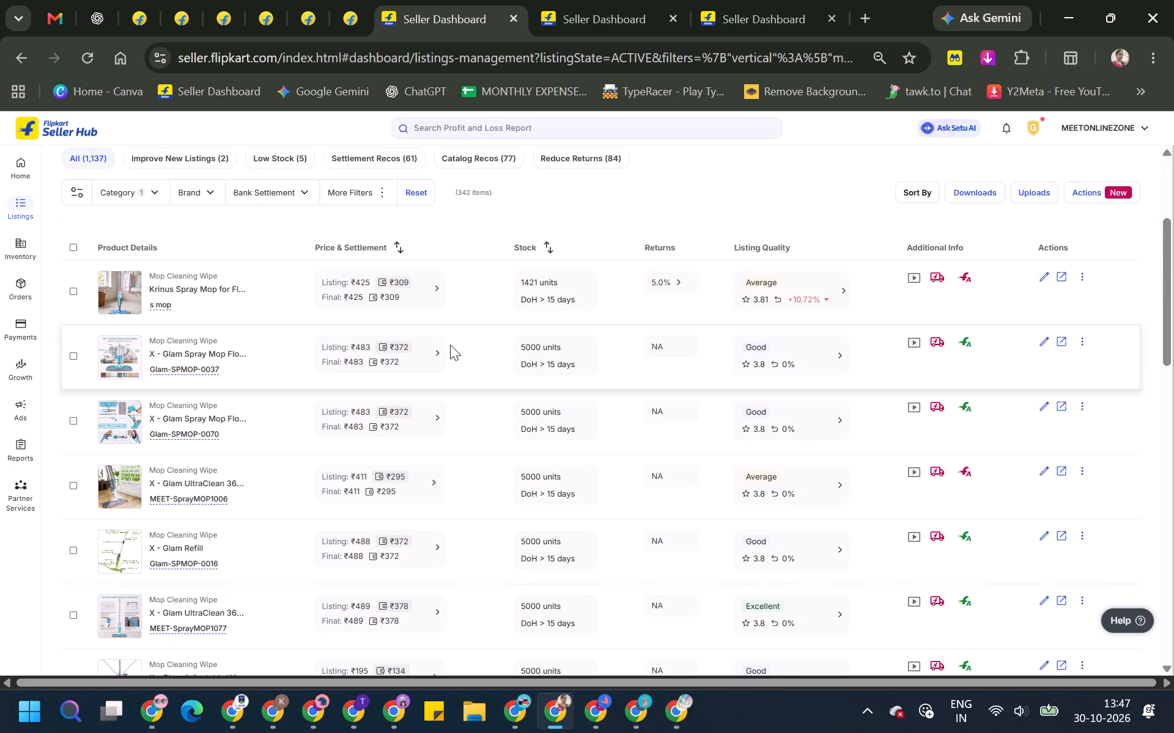
left_click(306, 181)
double_click(383, 262)
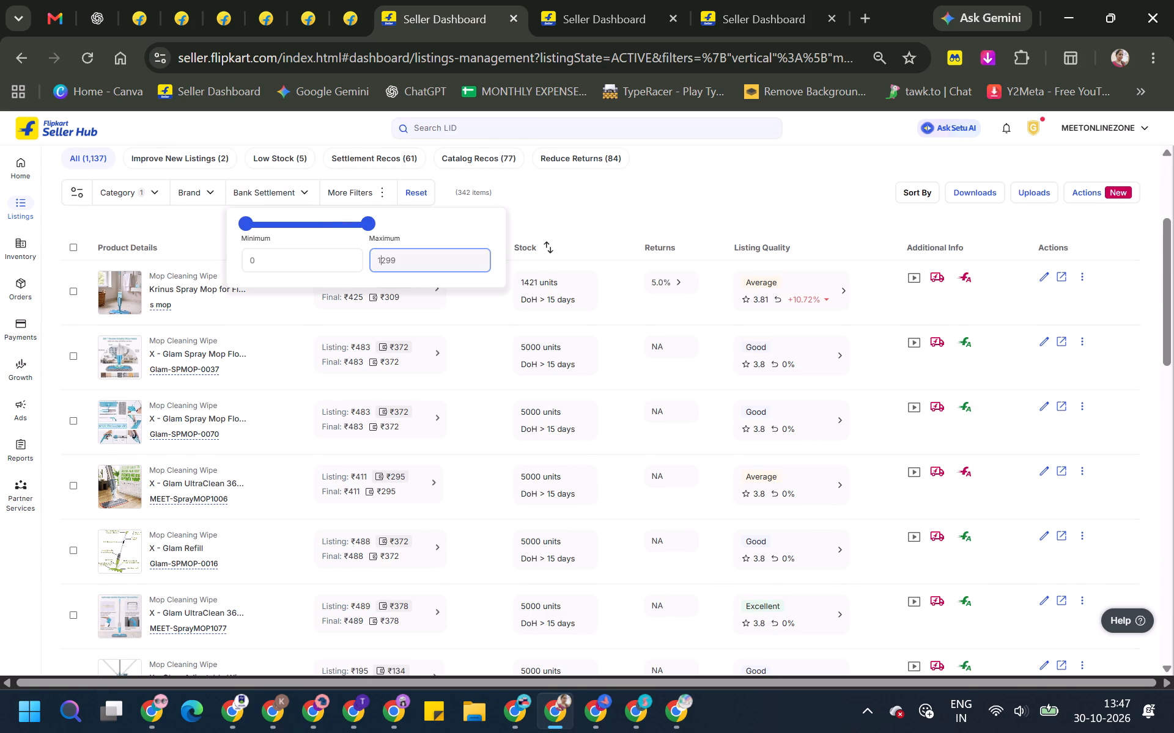
type("350")
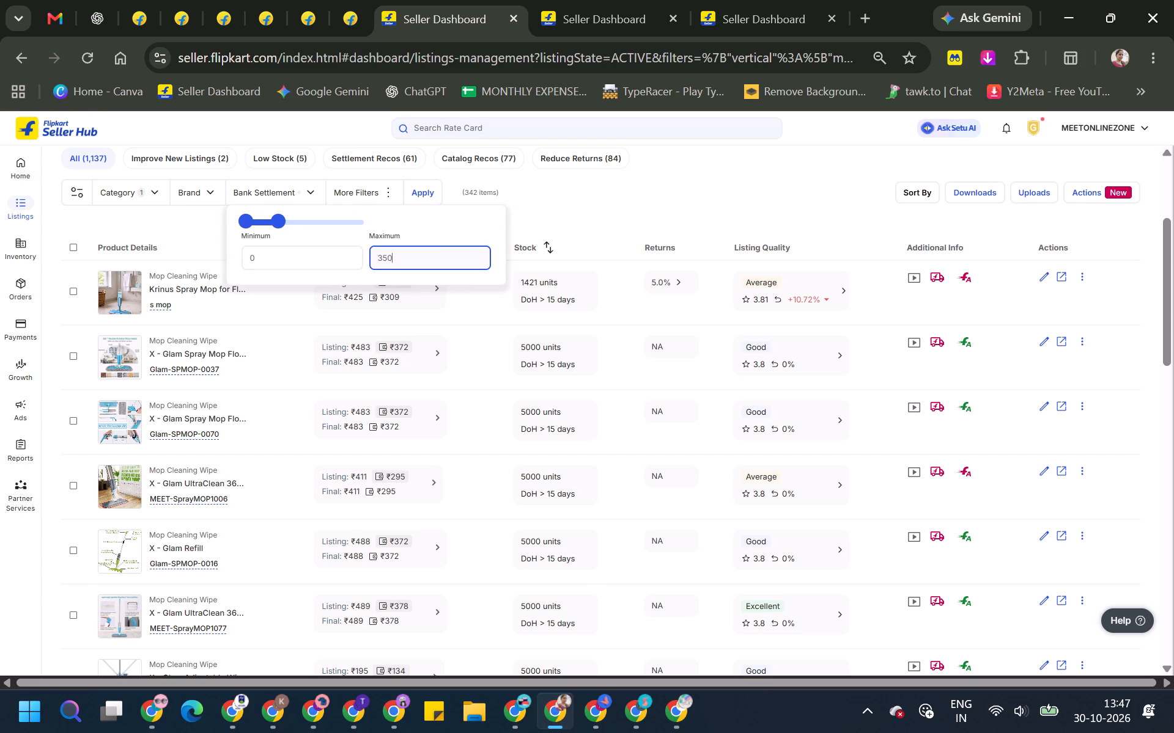
left_click(415, 181)
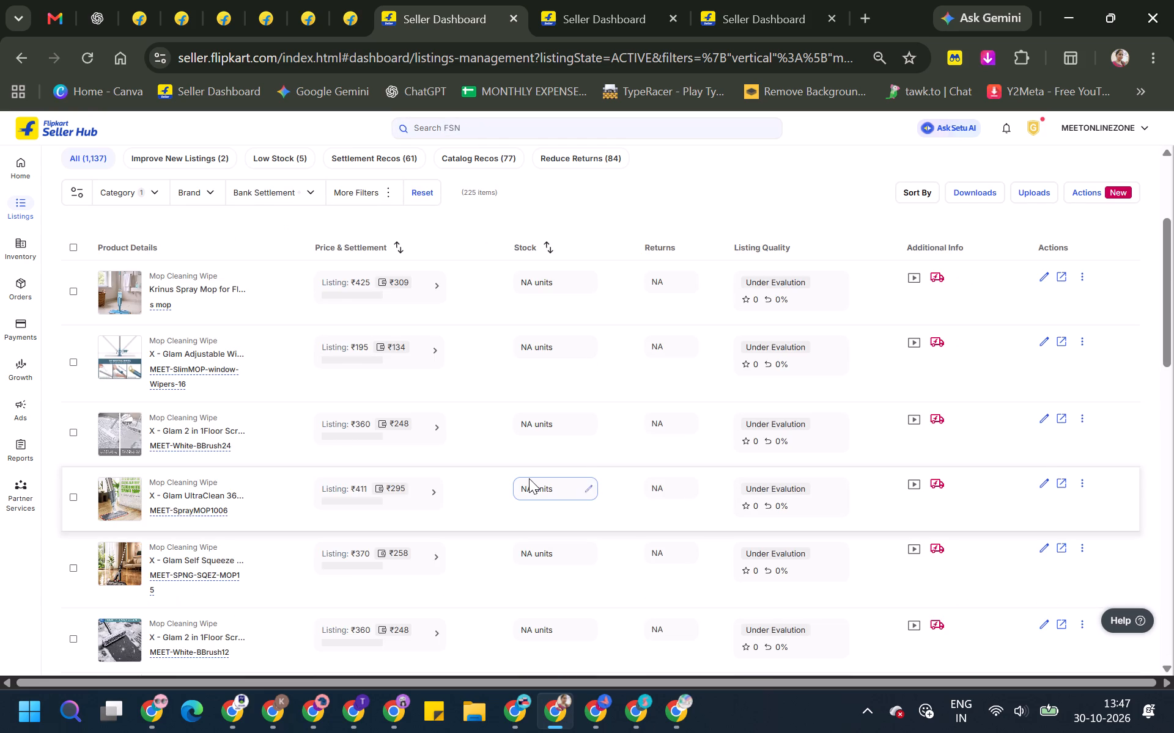
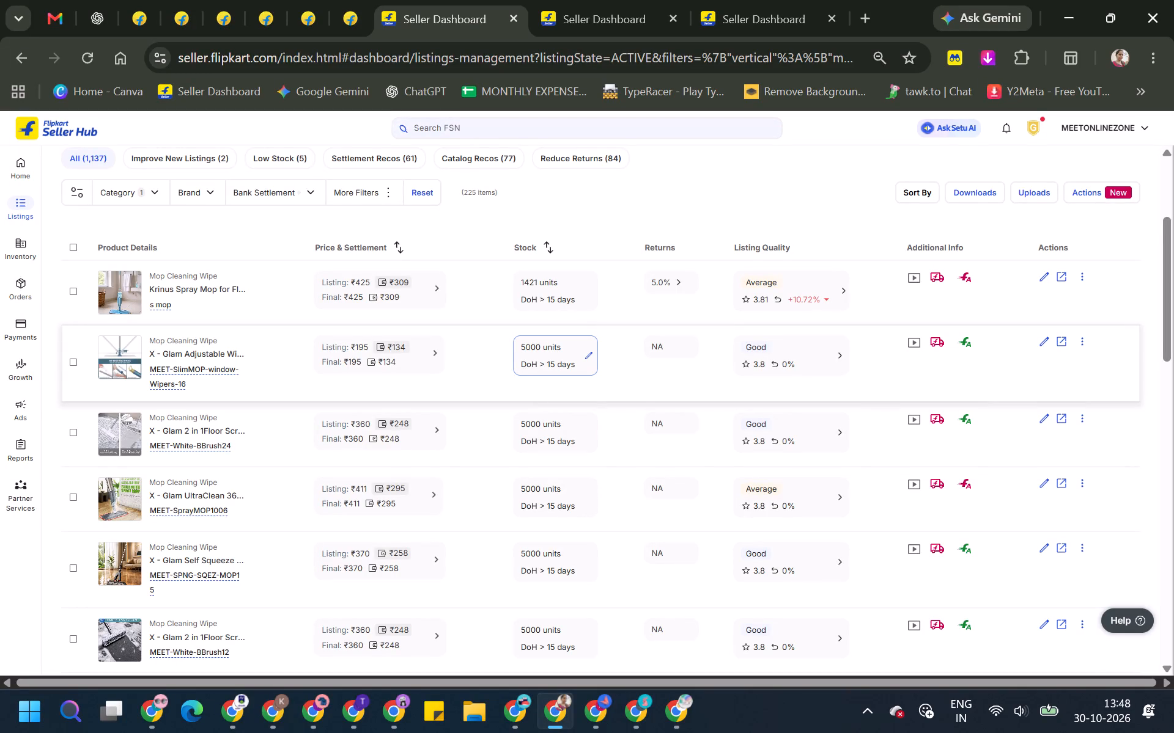
Set the bank settlement of the Krinus Spray Mop listing to ₹330 and submit the update.
left_click(423, 286)
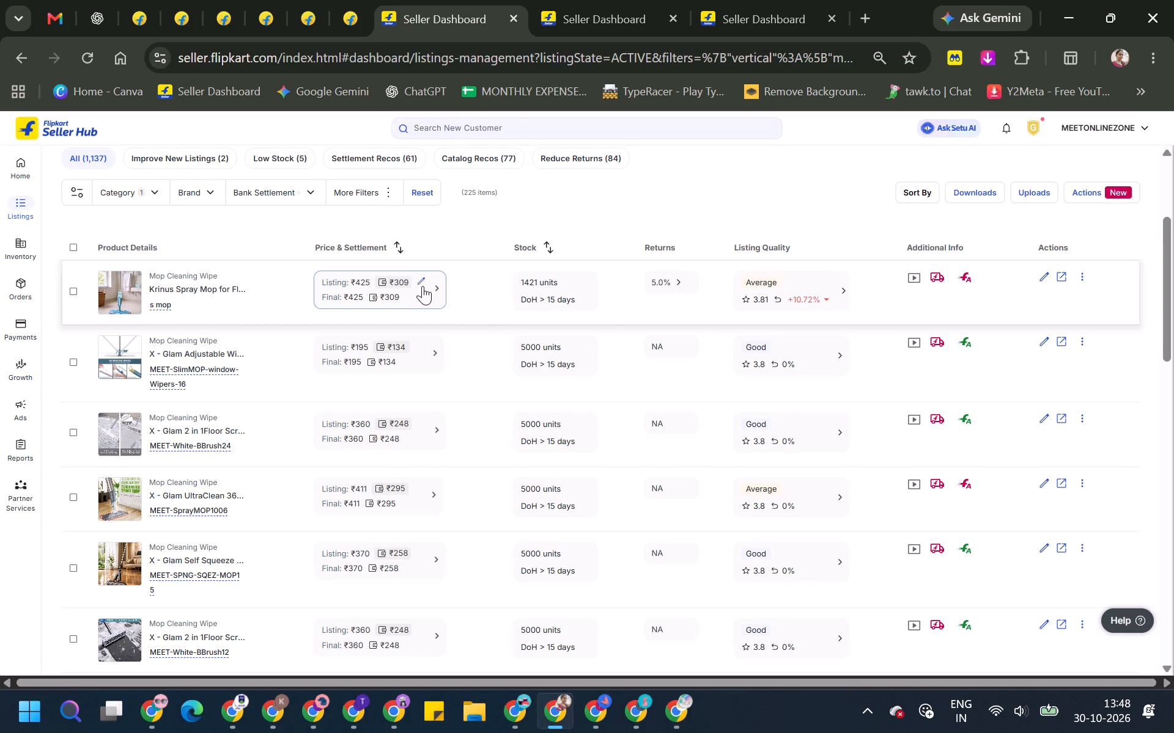
key("BackSpace")
key("BackSpace")
type("30")
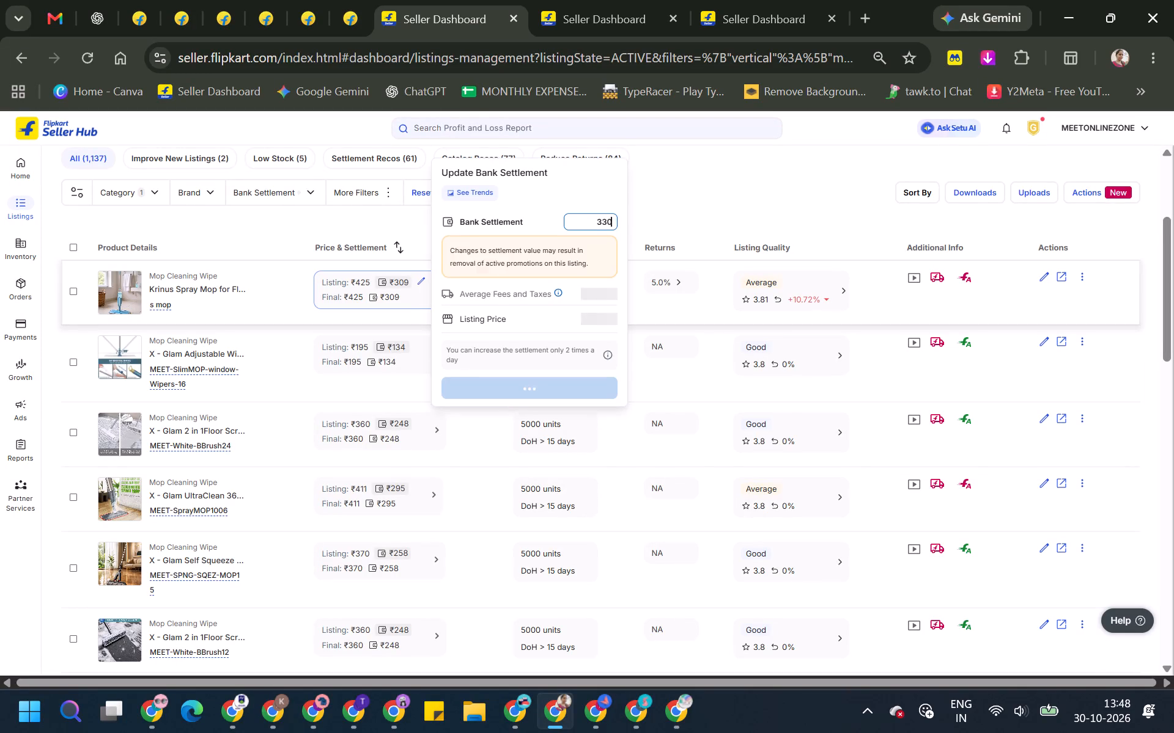
left_click(574, 409)
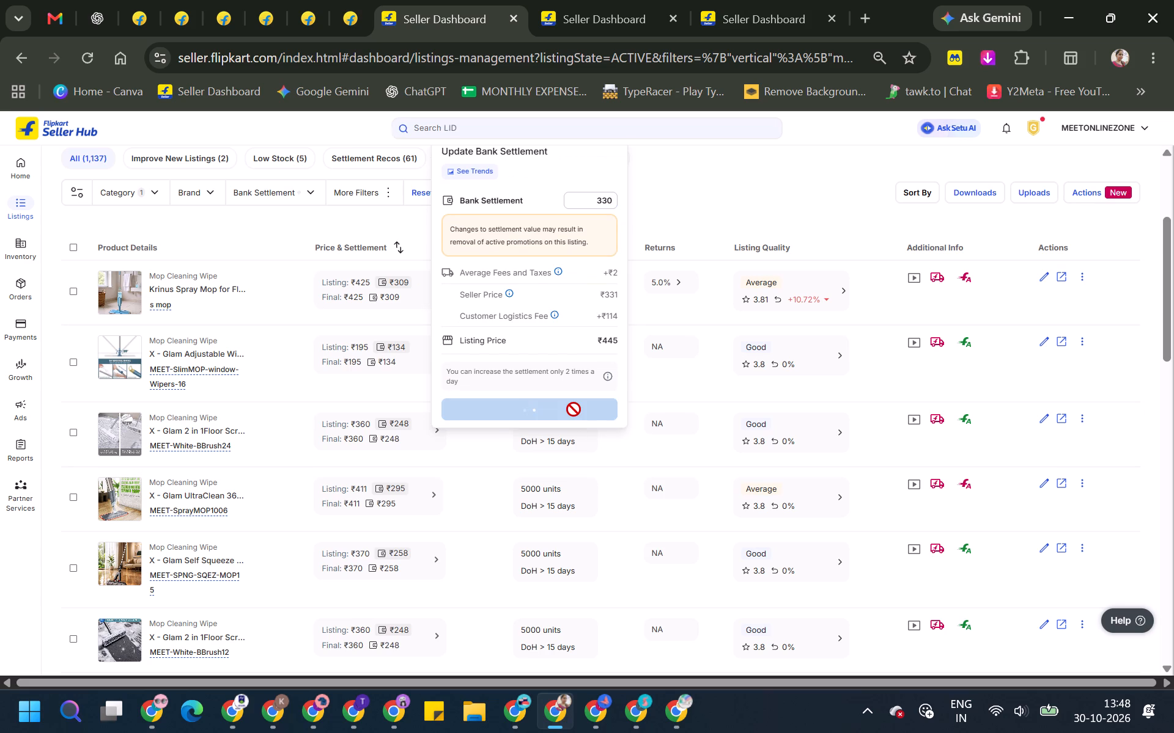
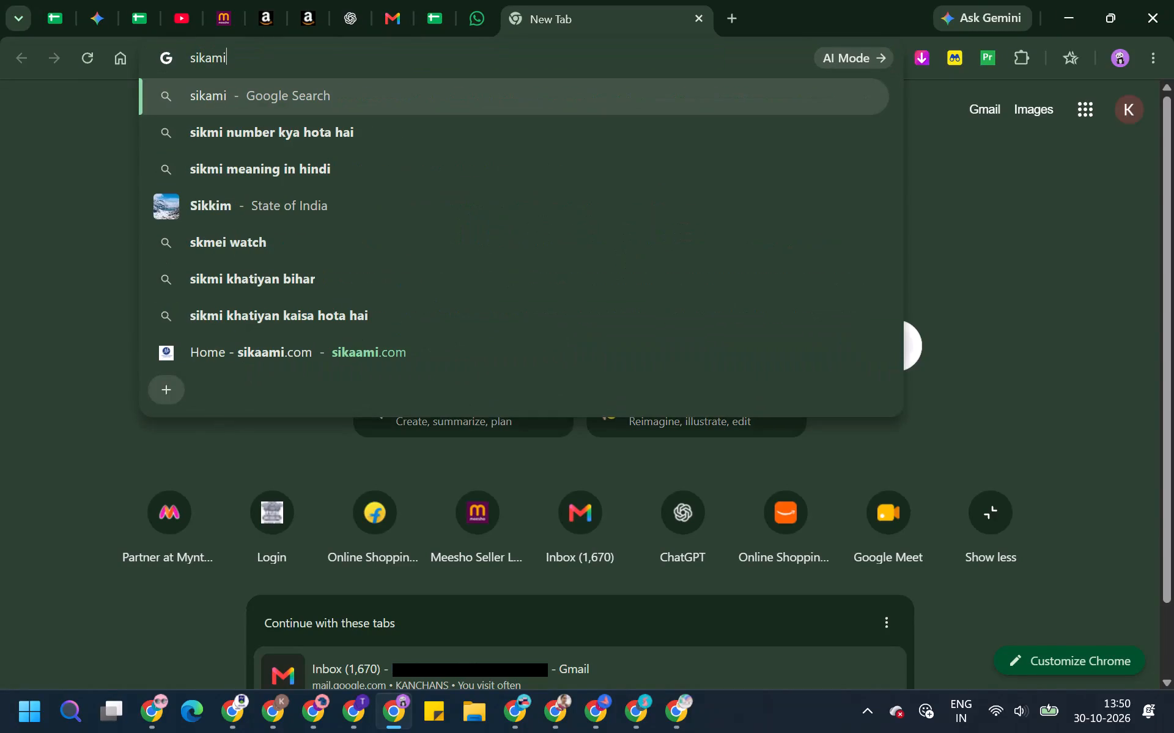
Search Google for "sikami gmb" and follow the suggested "sikami gmbh" spelling.
key("space")
type("gm")
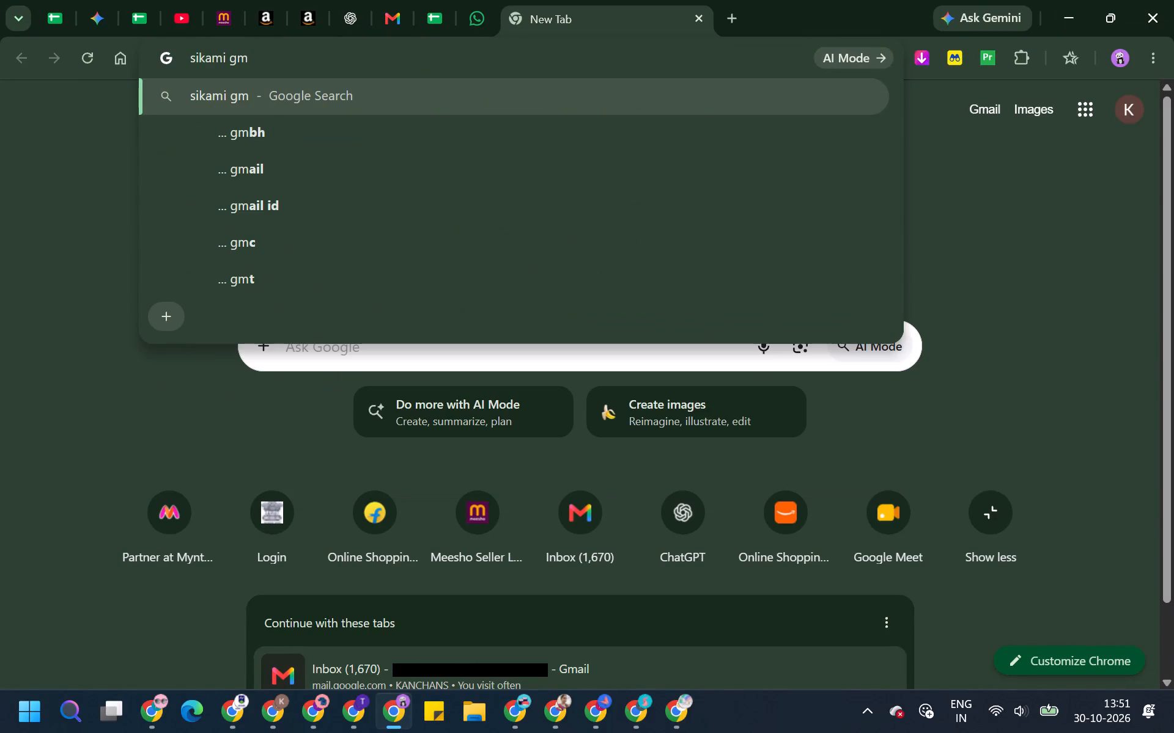
key("b")
key("Return")
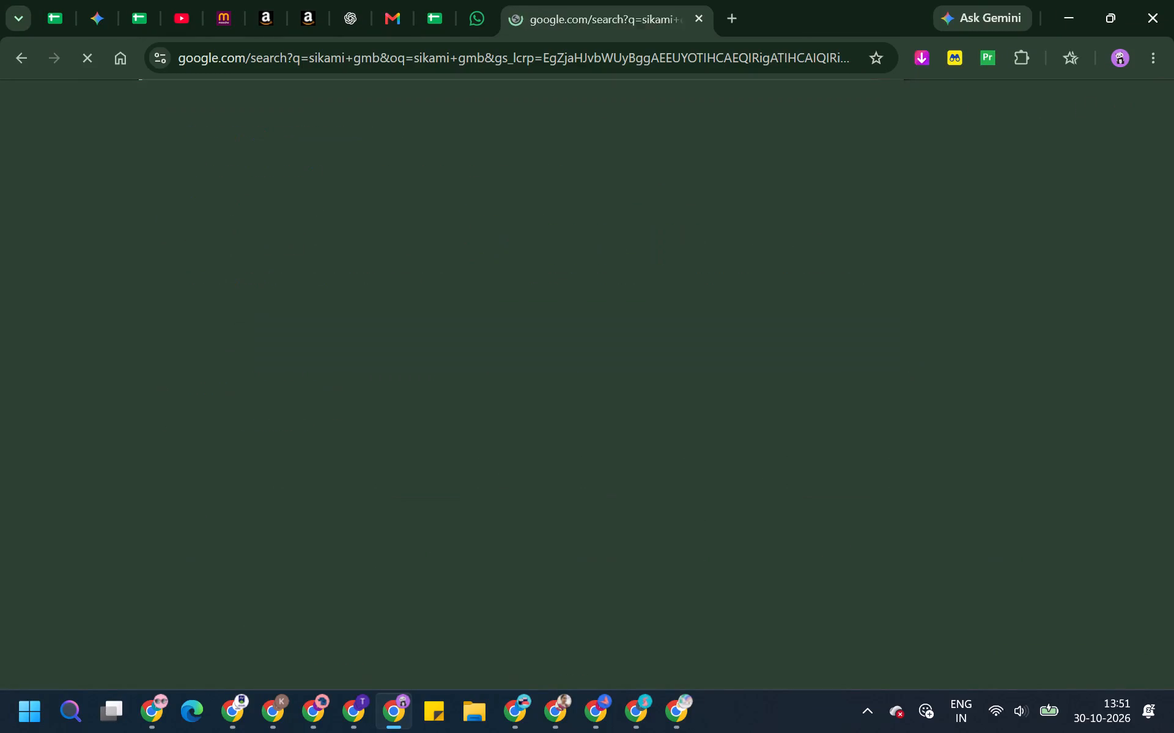
left_click(288, 244)
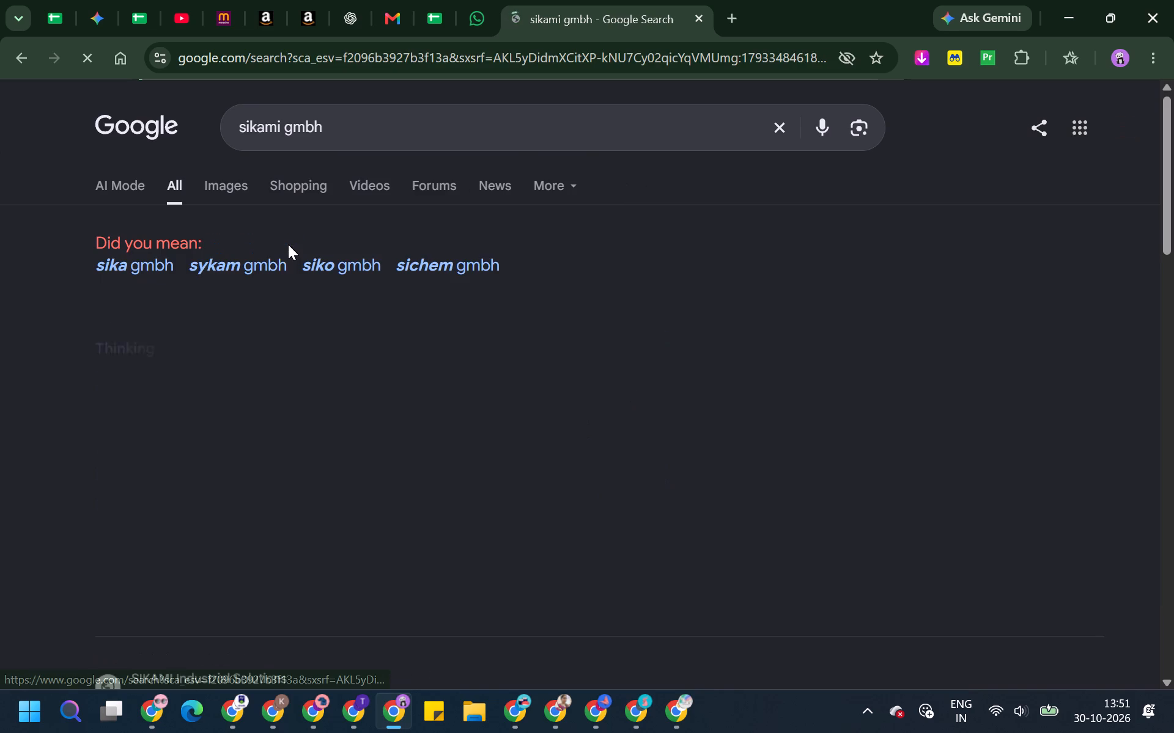
Change the search query back to "sikami gmb", run it and skim the results.
left_click_drag(314, 122, 375, 126)
key("BackSpace")
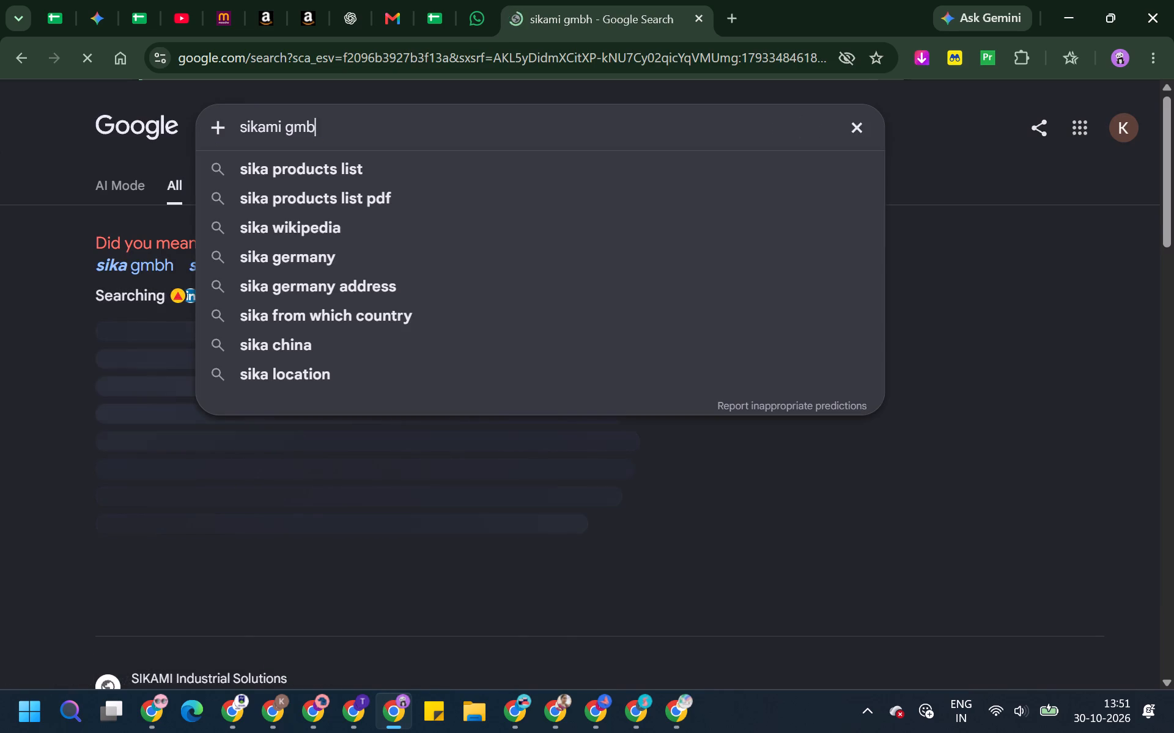
key("Return")
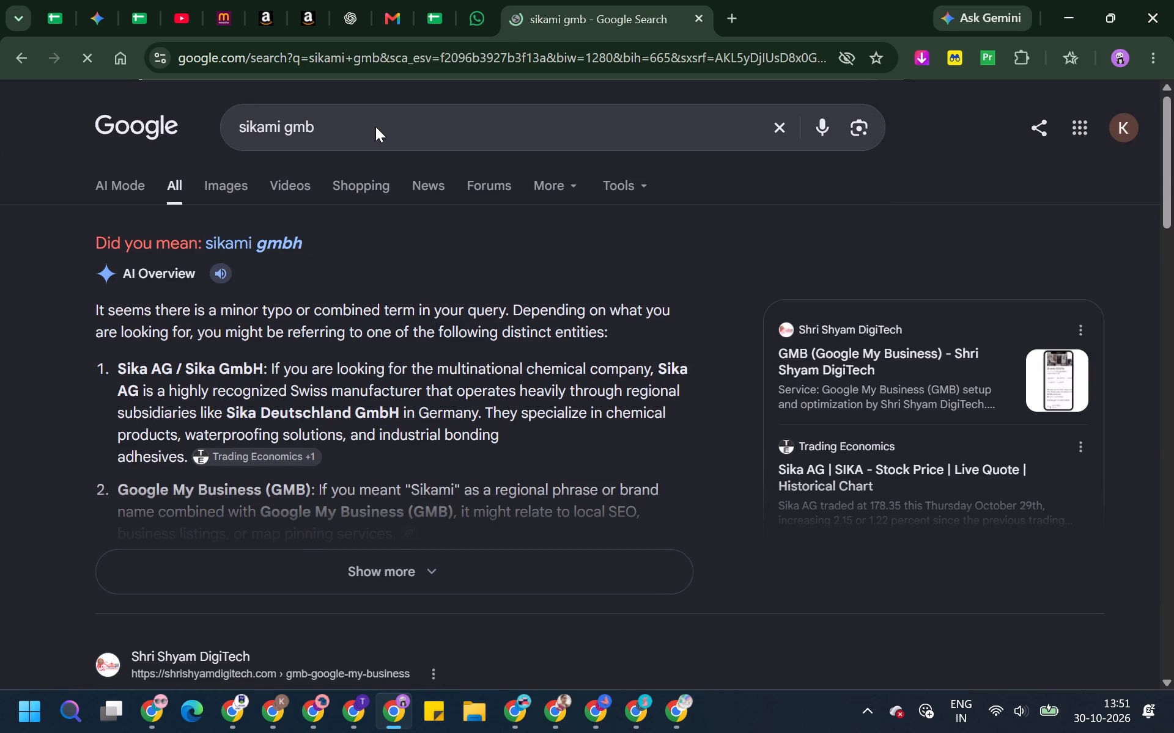
scroll(347, 256, "down", 6)
scroll(347, 256, "up", 3)
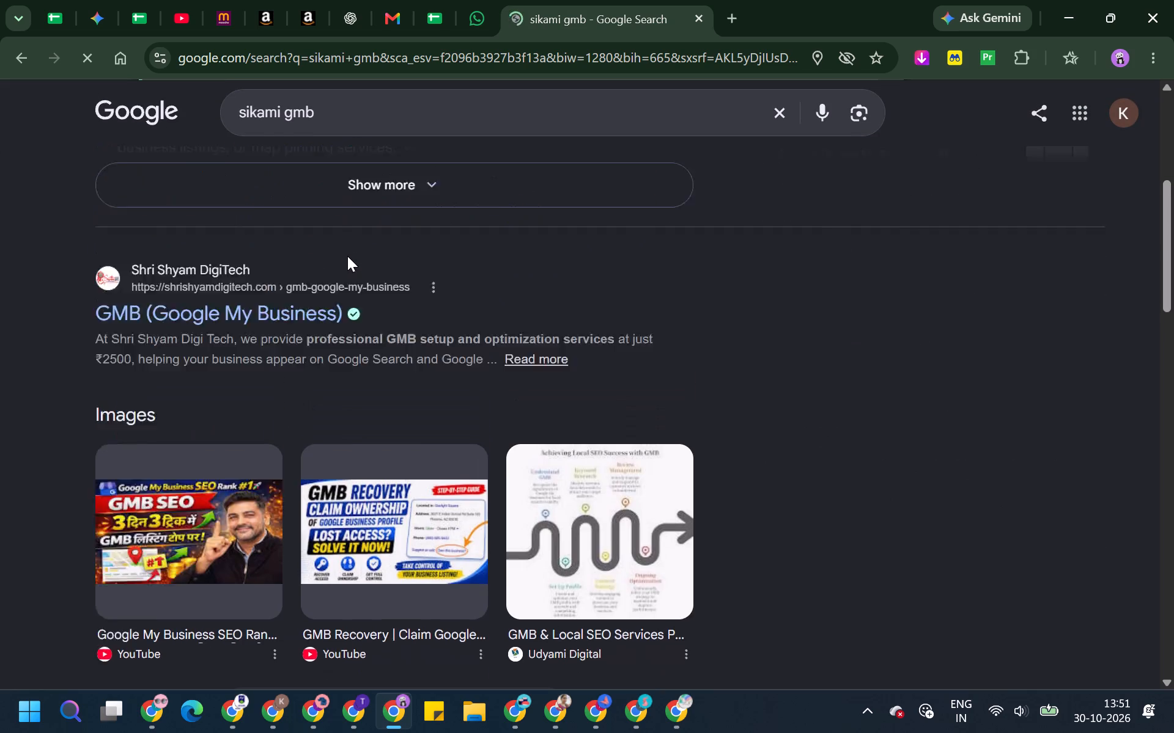
Expand the query and search Google for "sikami google my business".
left_click(351, 123)
left_click_drag(290, 116, 389, 116)
type("oogle my")
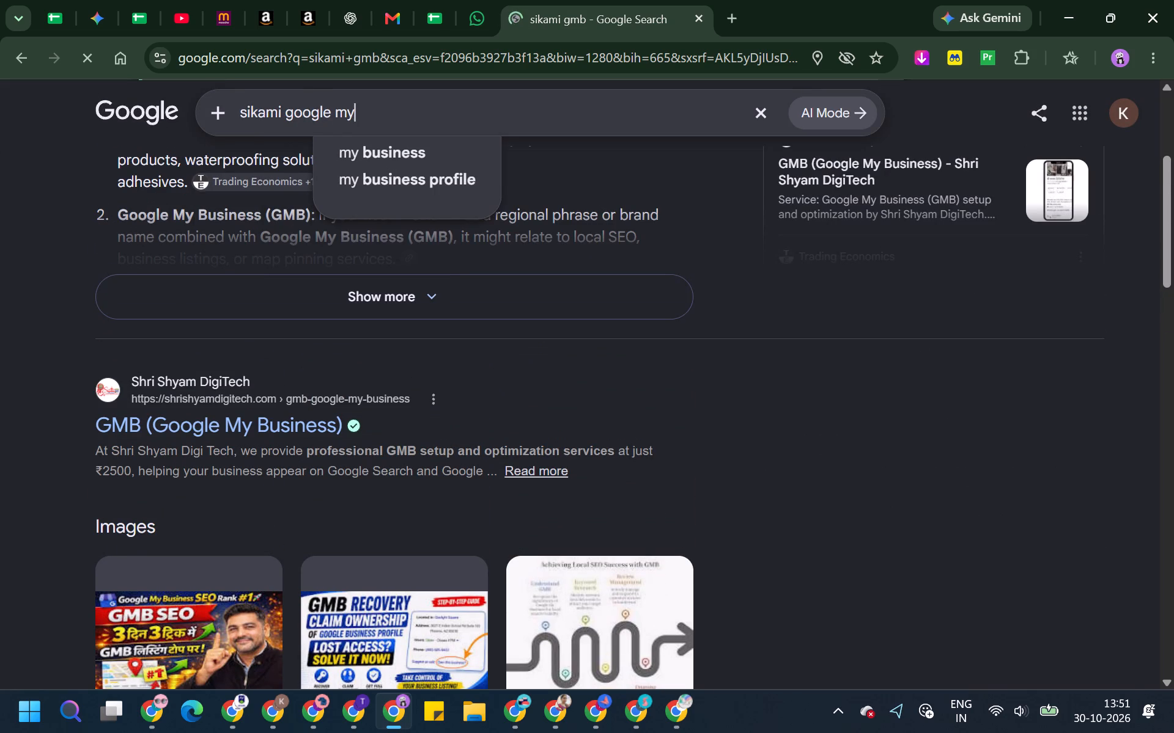
key("Down")
key("Return")
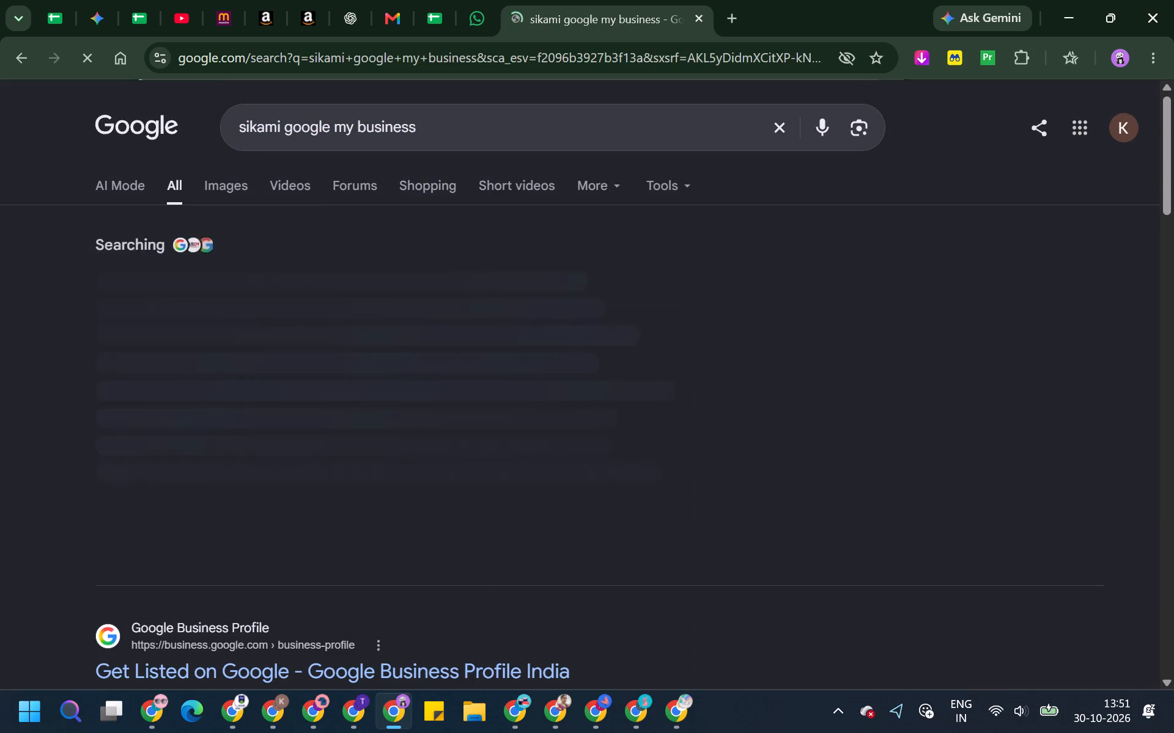
Select the word "business" in the search query for editing.
left_click_drag(290, 123, 605, 128)
left_click(582, 126)
left_click_drag(582, 126, 462, 133)
left_click_drag(462, 133, 389, 134)
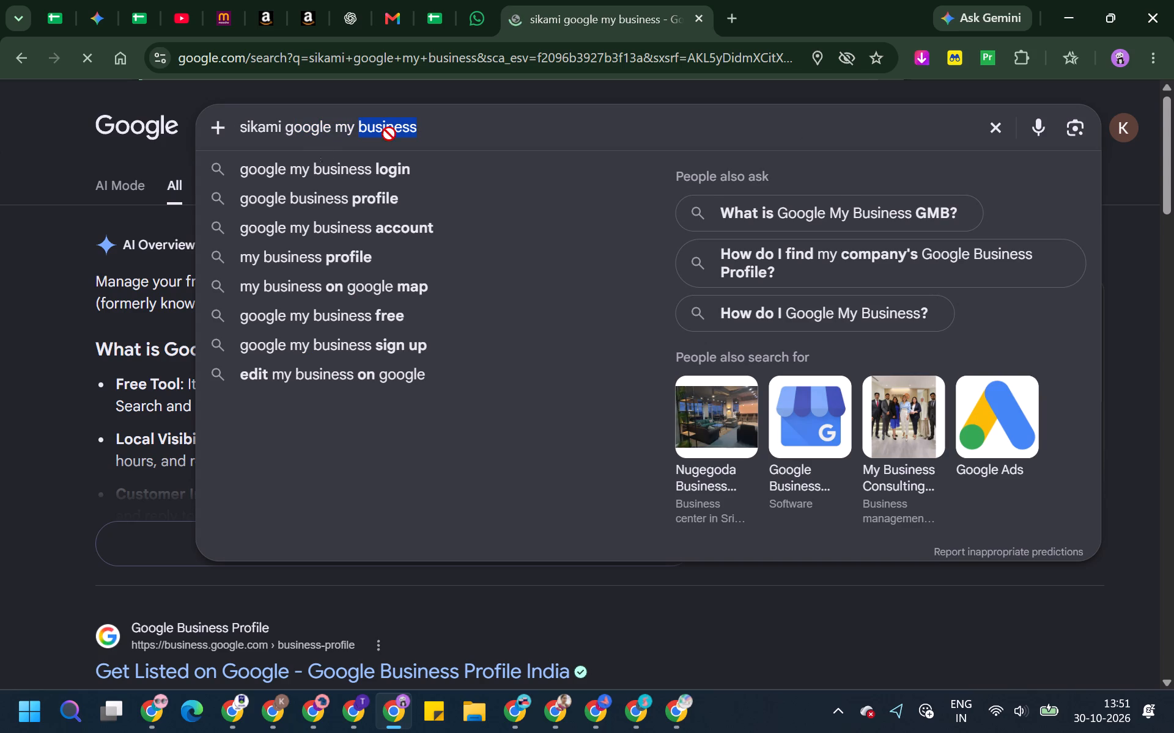
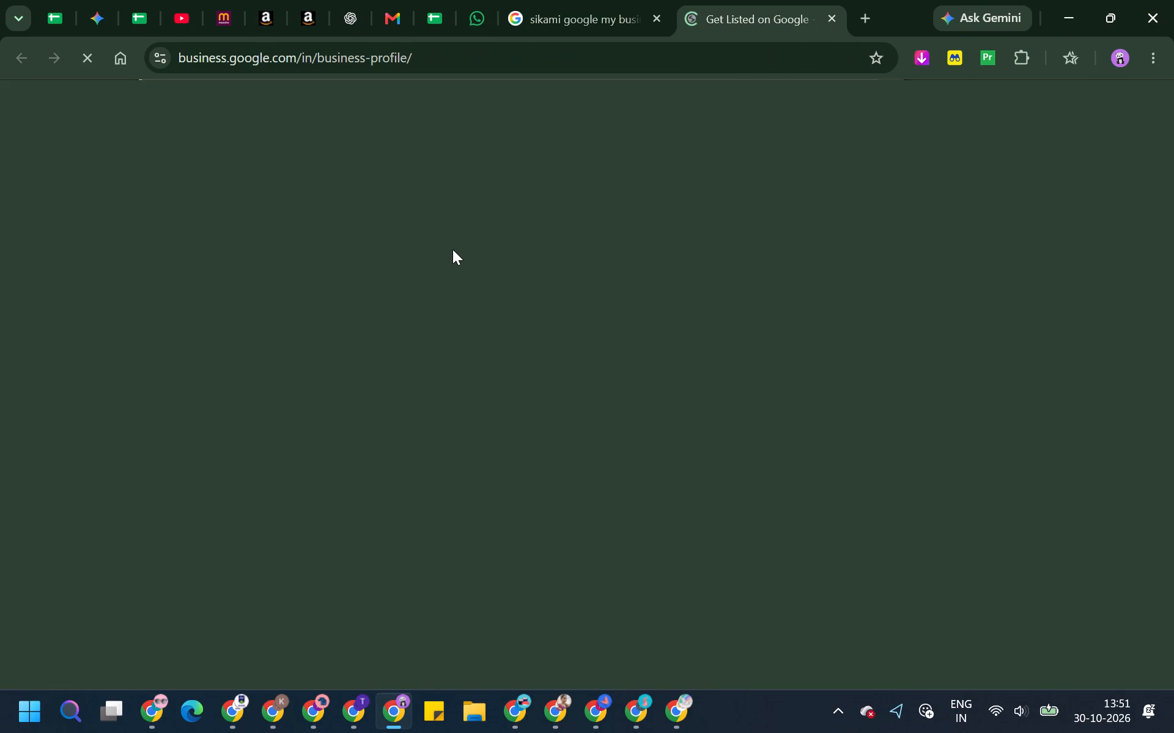
Close the Google Business Profile page and the extra blank tab, returning to the "sikami google my business" search results.
scroll(452, 249, "up", 2)
left_click(586, 0)
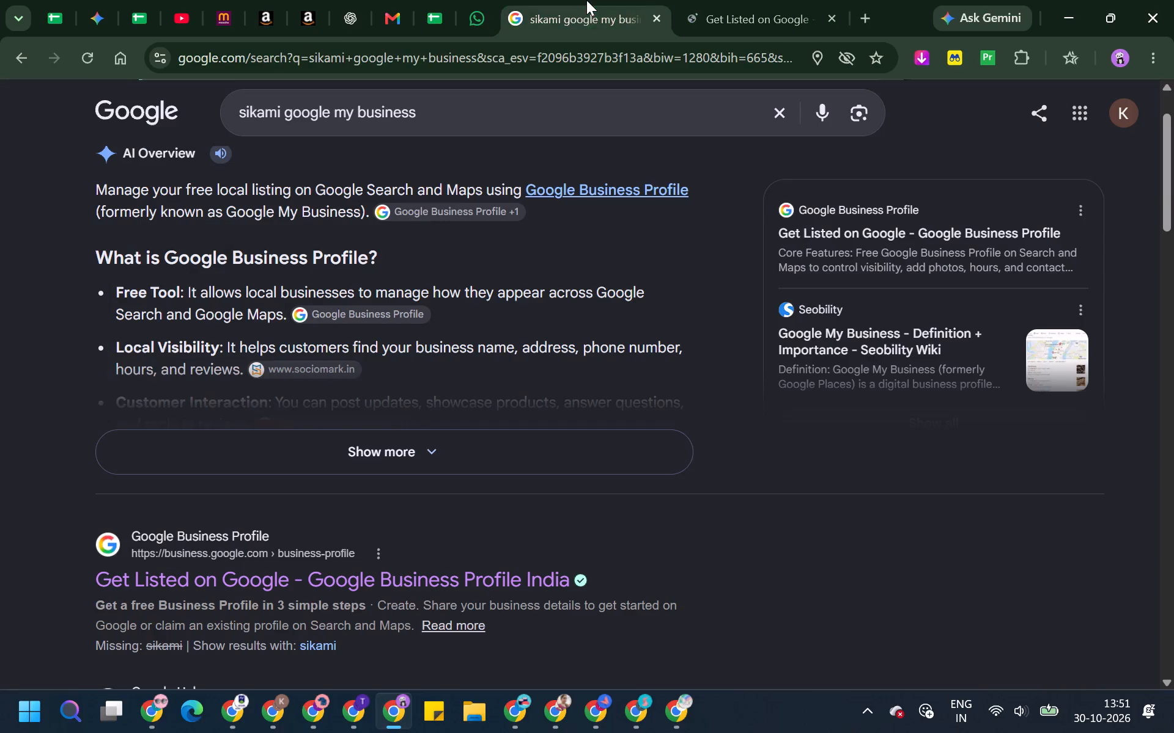
left_click(853, 0)
left_click(796, 0)
left_click(677, 6)
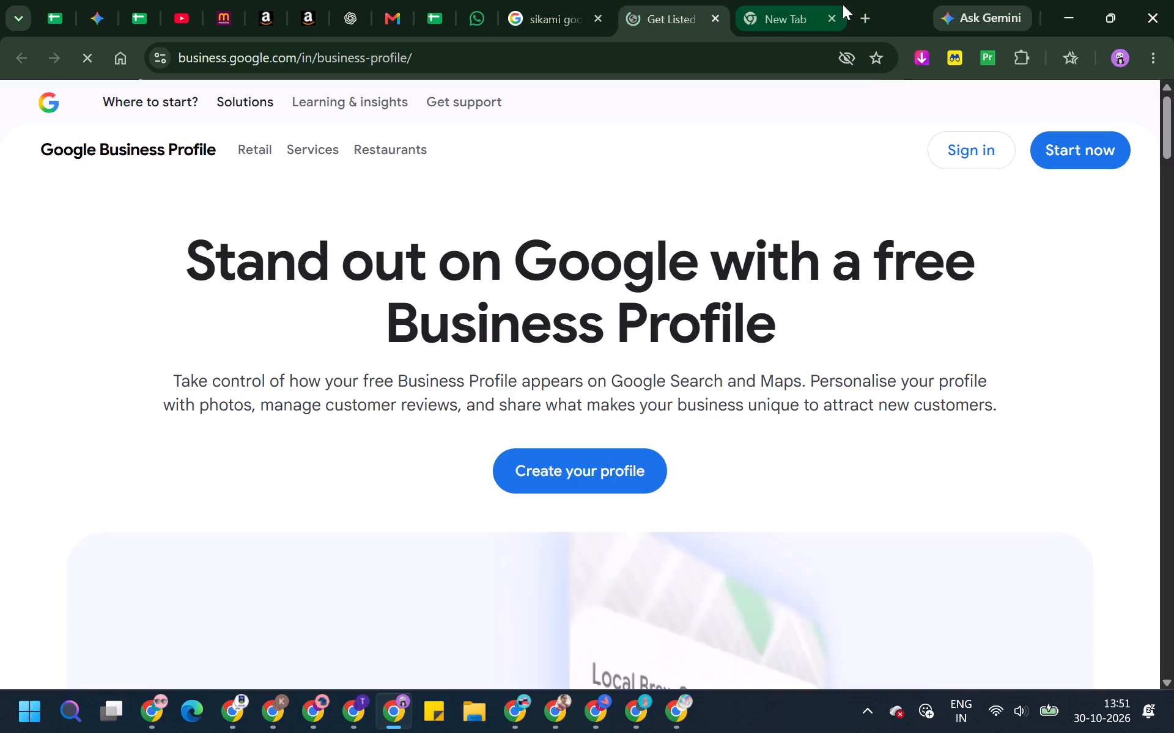
left_click(832, 14)
left_click(833, 18)
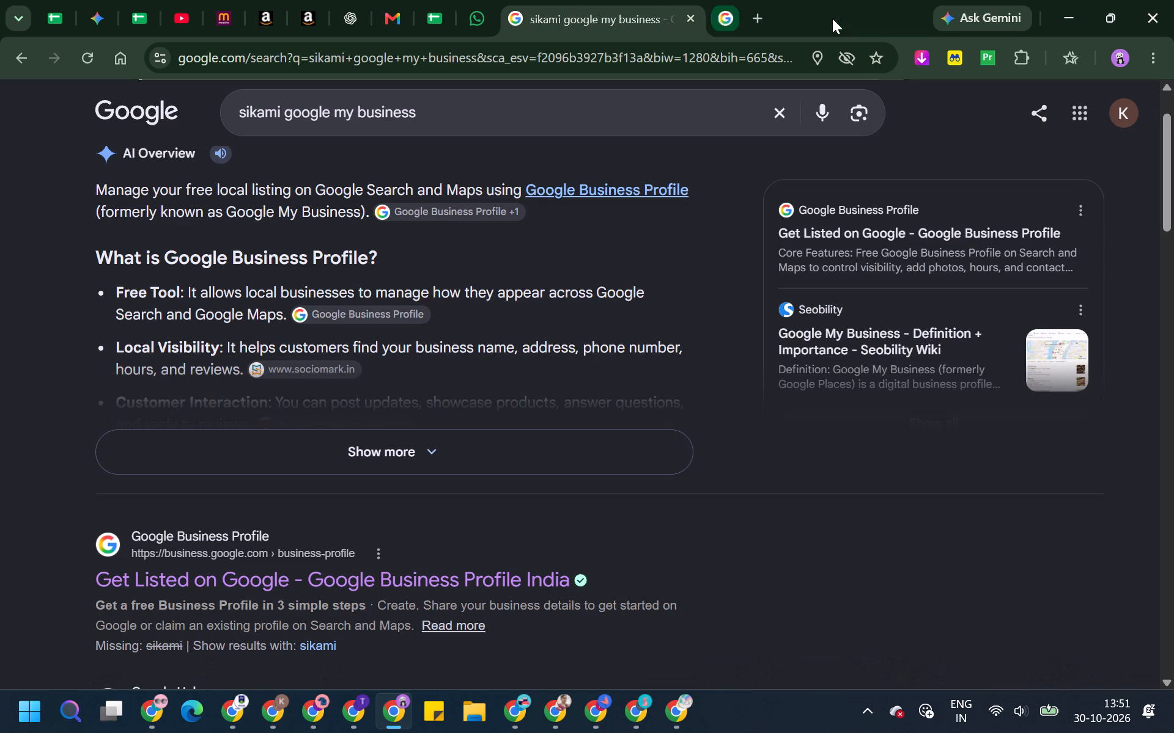
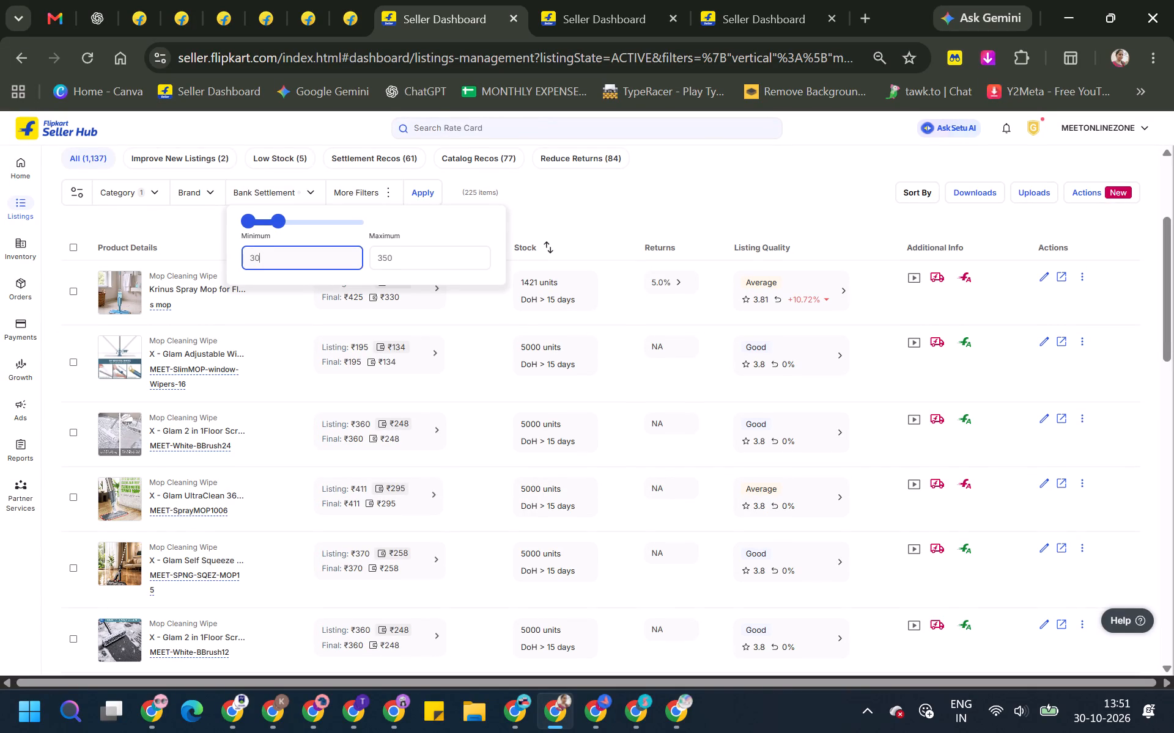
Complete the bank settlement filter's minimum as 300, keeping 350 as the maximum, and apply it to the mop listings.
type("0")
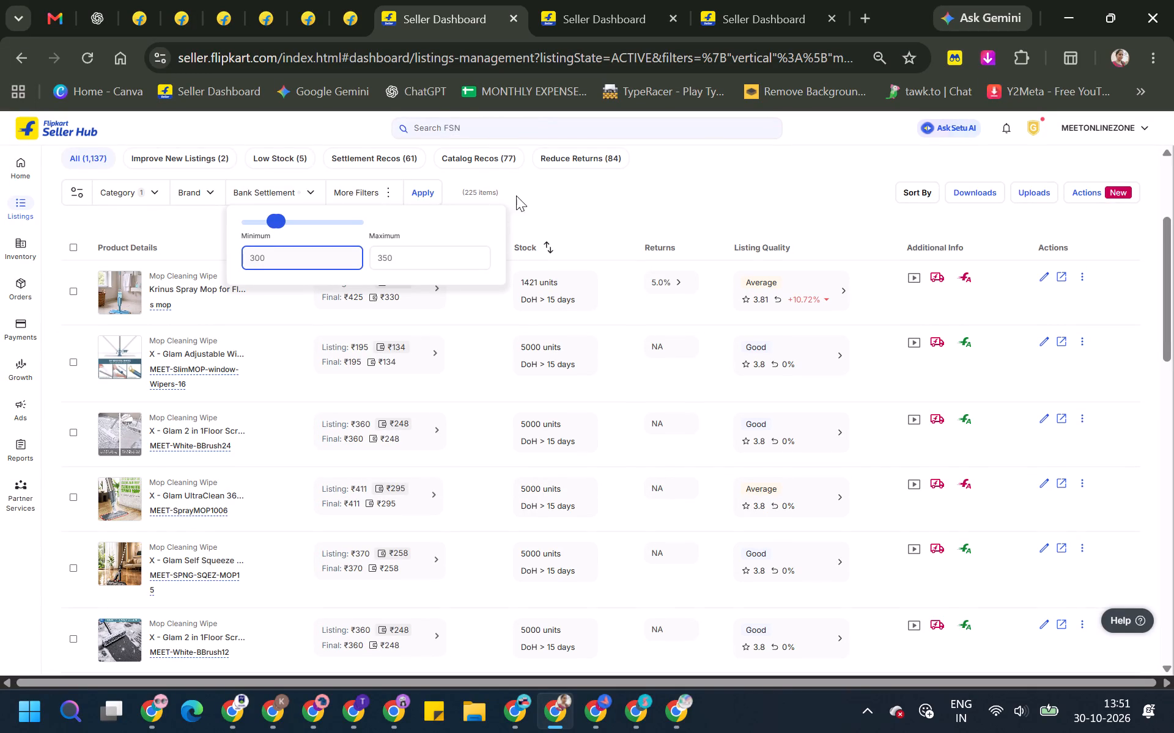
left_click(415, 183)
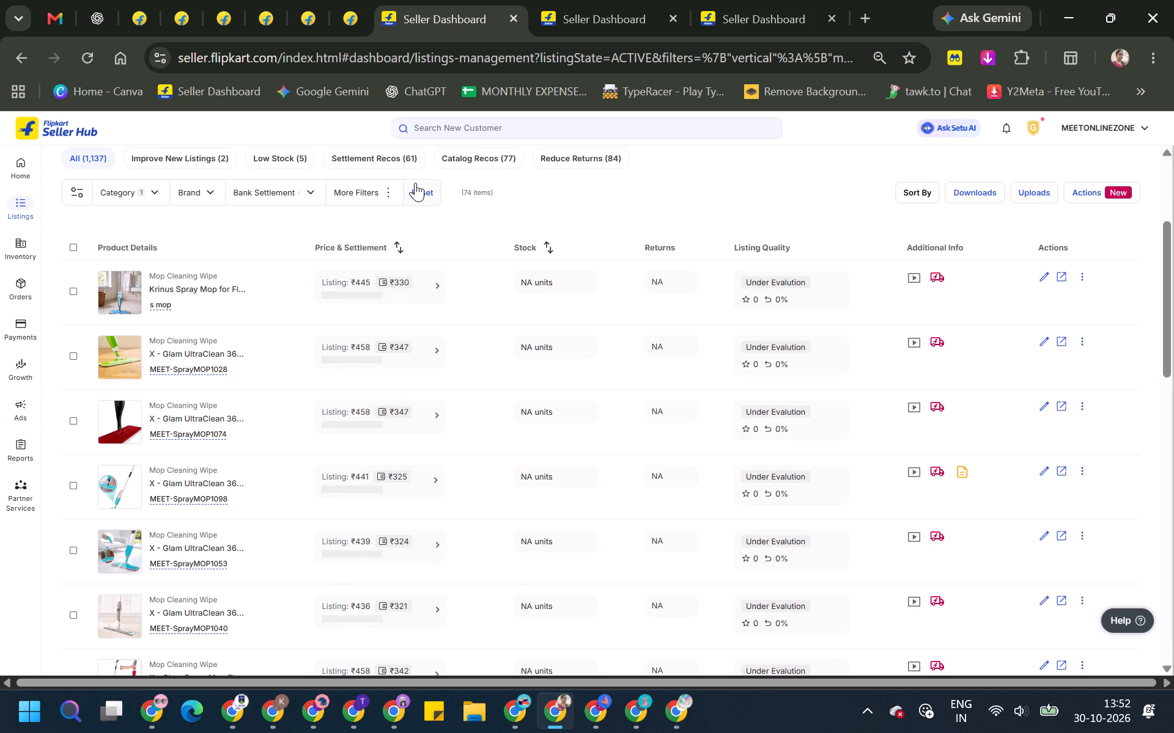
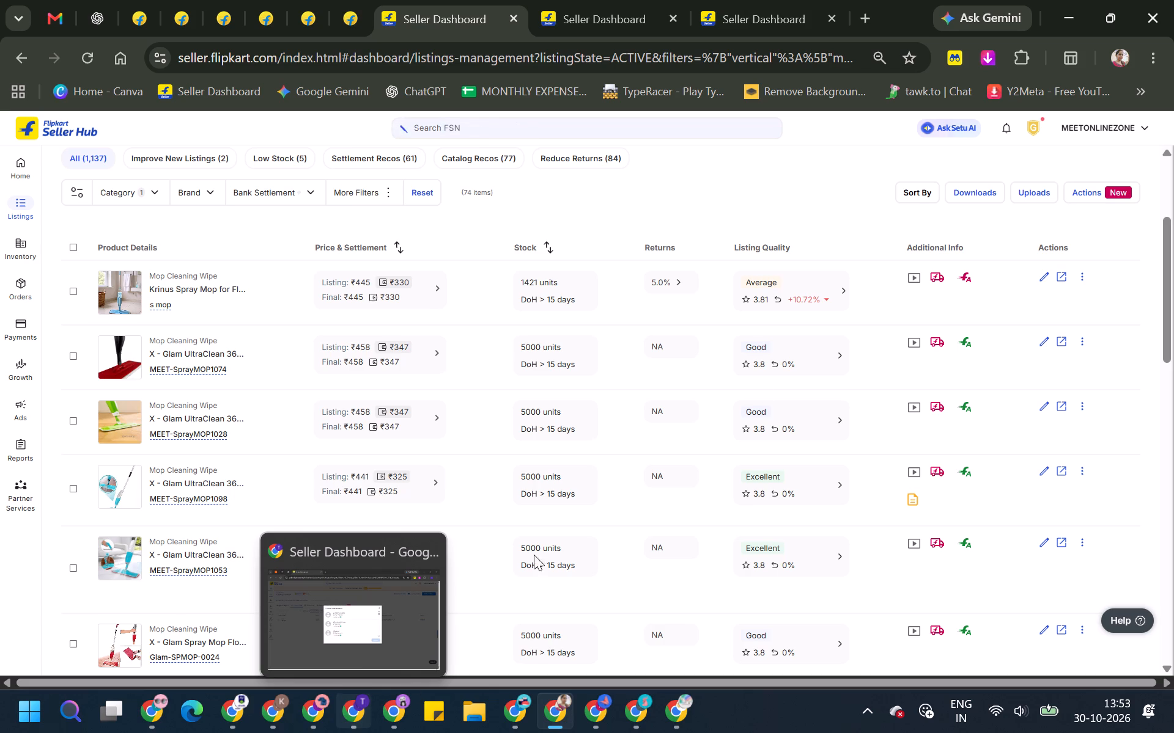
Set the bank settlement of the SHRIYA Spray Mop listing meet-mop11 to ₹330.
left_click(493, 268)
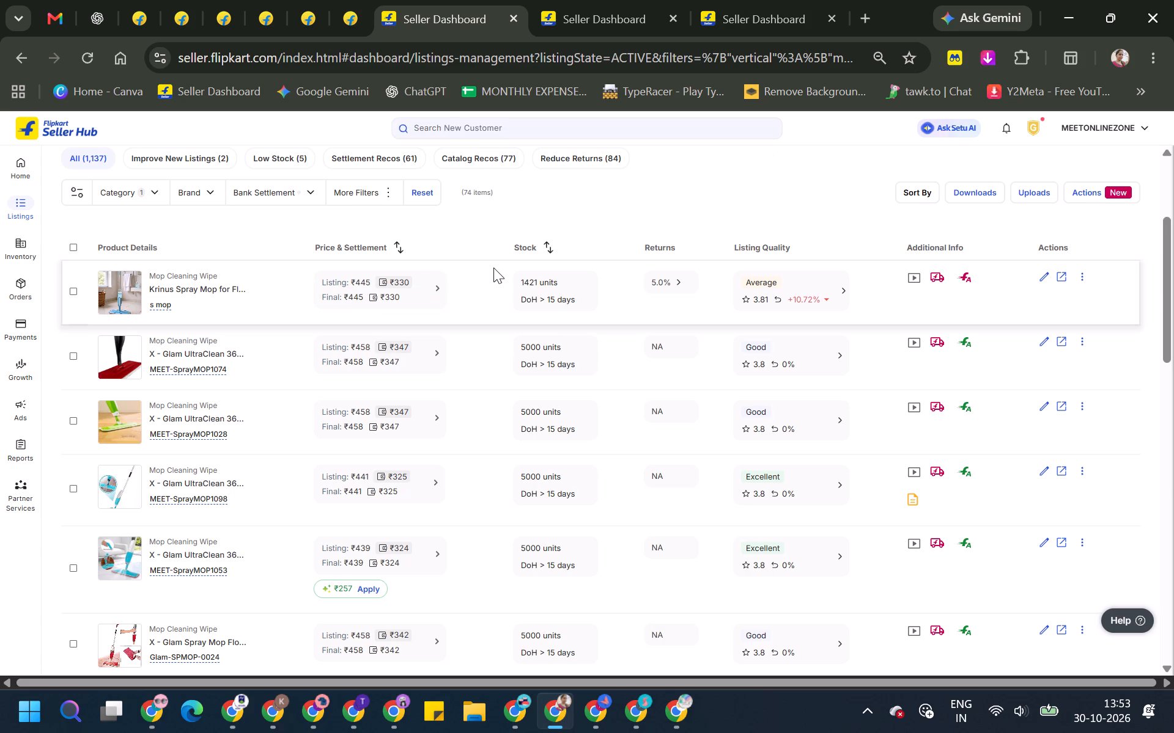
scroll(493, 268, "down", 5)
scroll(479, 377, "up", 6)
scroll(479, 377, "down", 11)
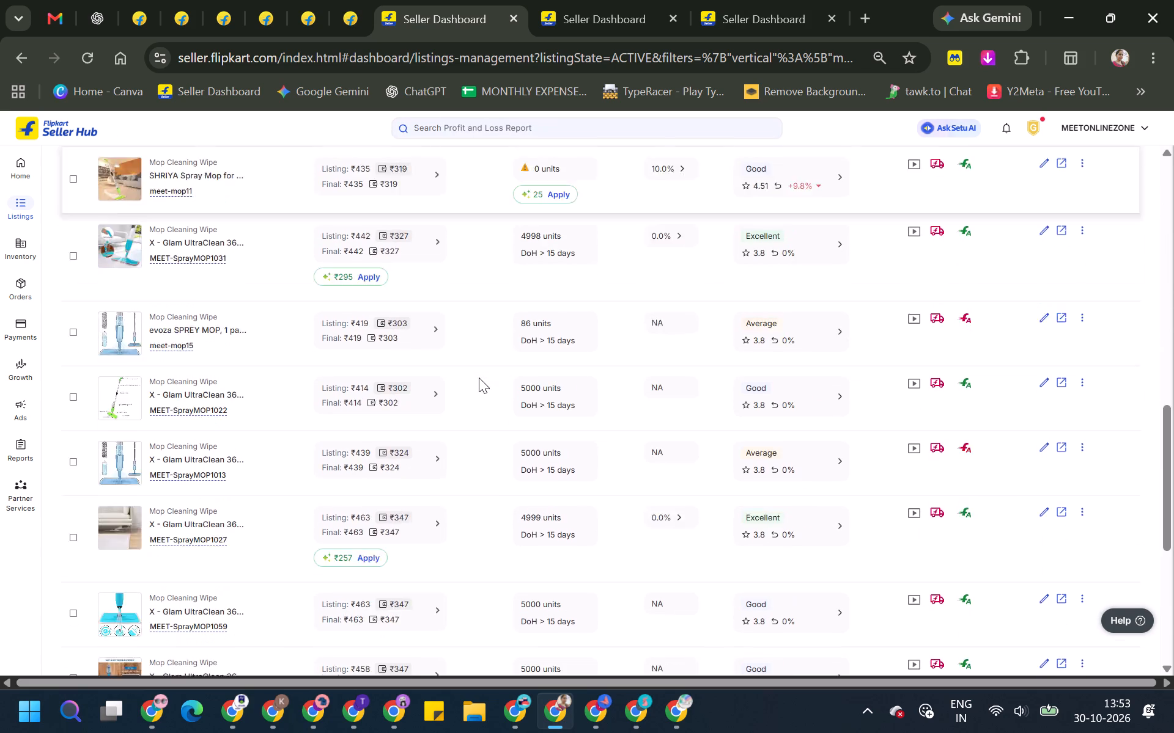
scroll(479, 377, "up", 5)
left_click(417, 395)
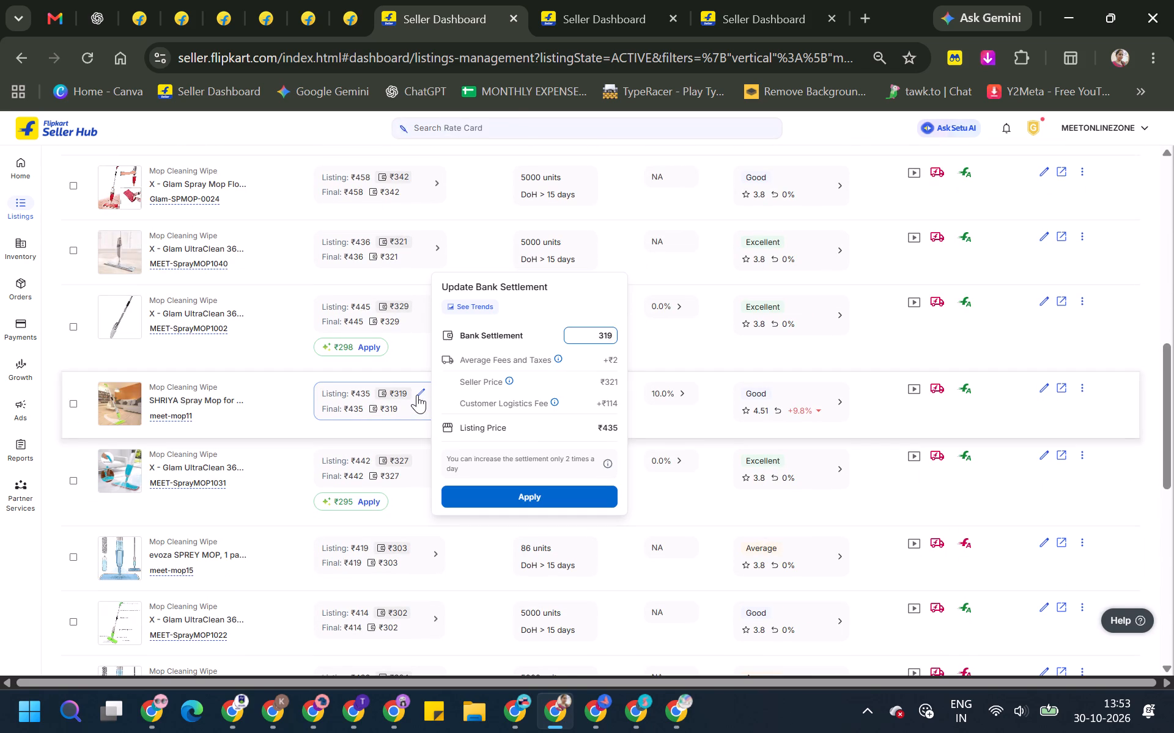
key("BackSpace")
key("BackSpace")
type("30")
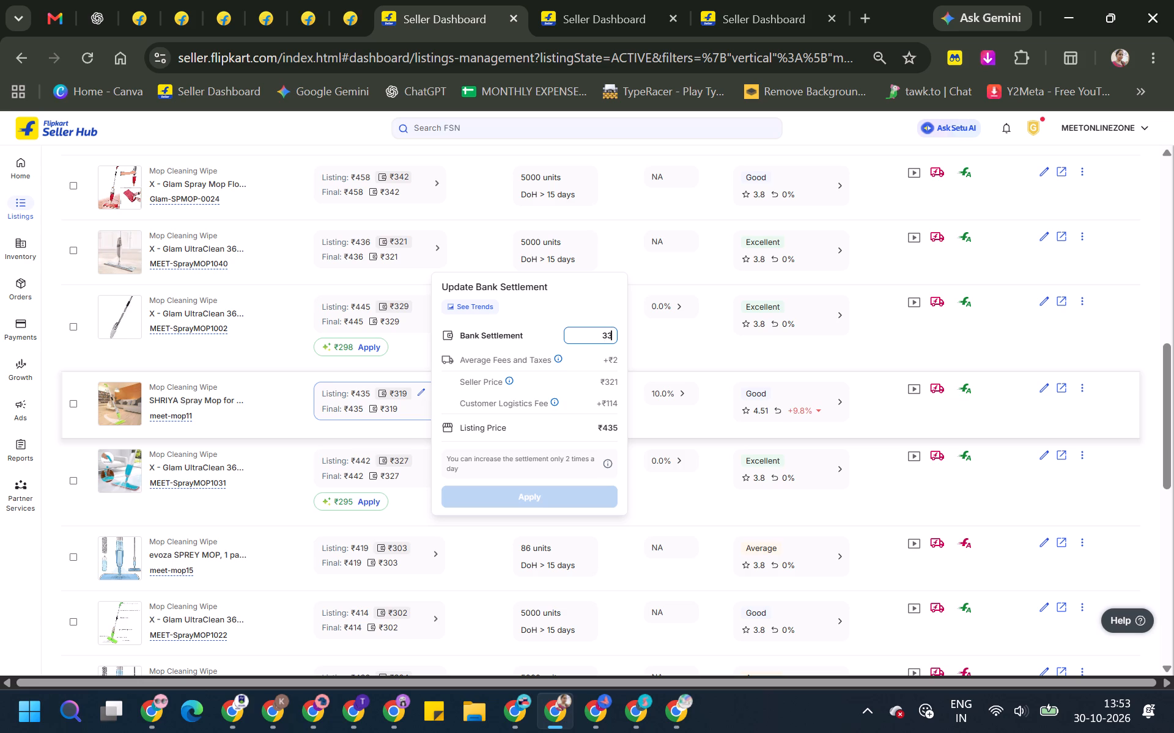
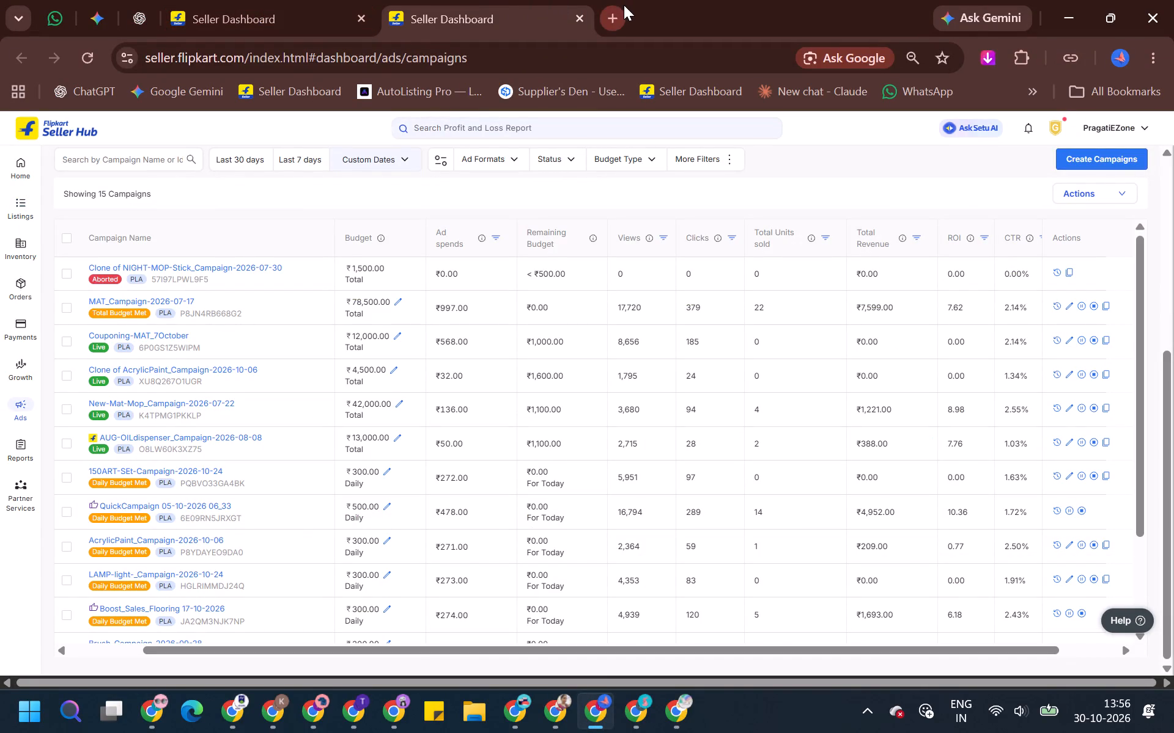
Open a new browser tab in the window showing the ad campaigns dashboard.
left_click(624, 5)
key("alt+Tab")
key("alt+Tab")
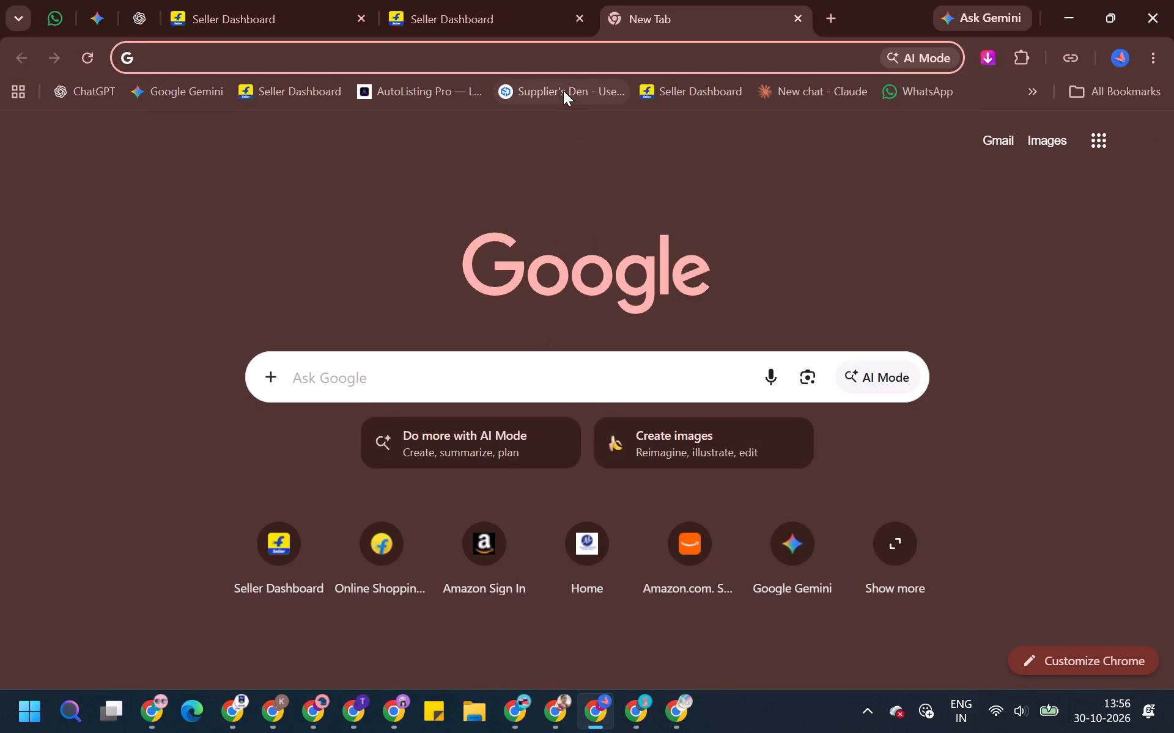
Search Google for "google my business".
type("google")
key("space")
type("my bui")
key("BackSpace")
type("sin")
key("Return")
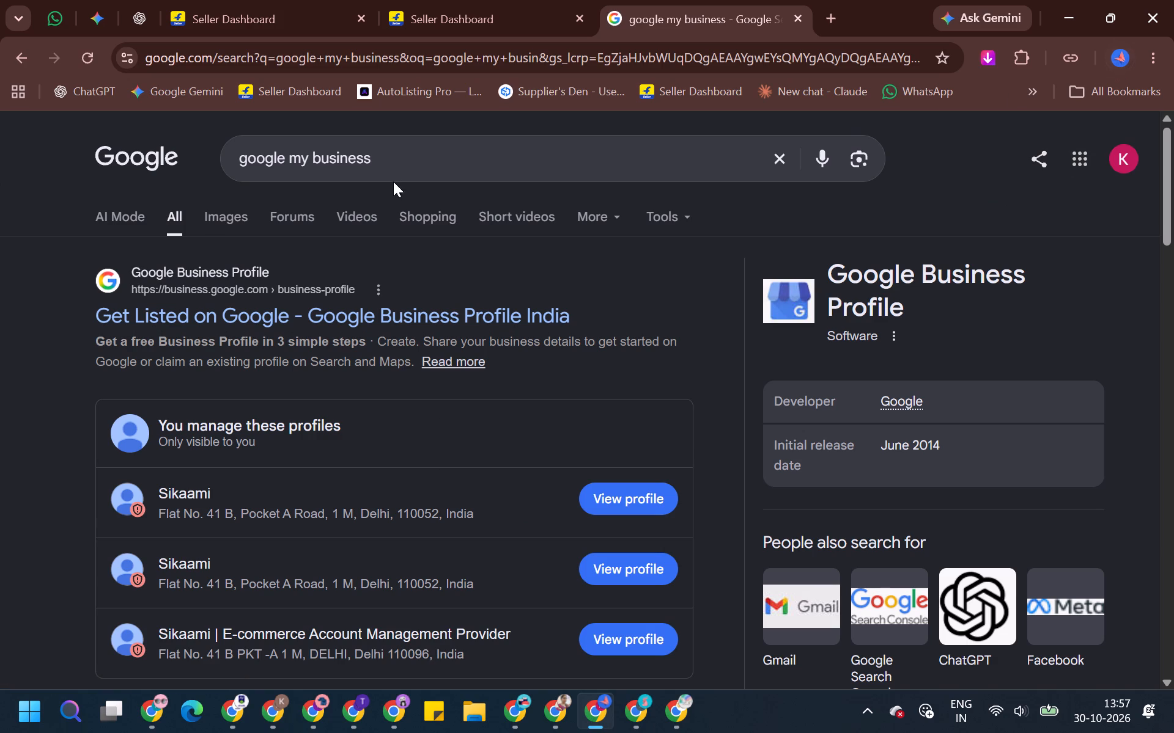
Copy the "google my business" query from the results page's search box and dismiss the search suggestions.
double_click(399, 164)
triple_click(399, 164)
left_click(399, 164)
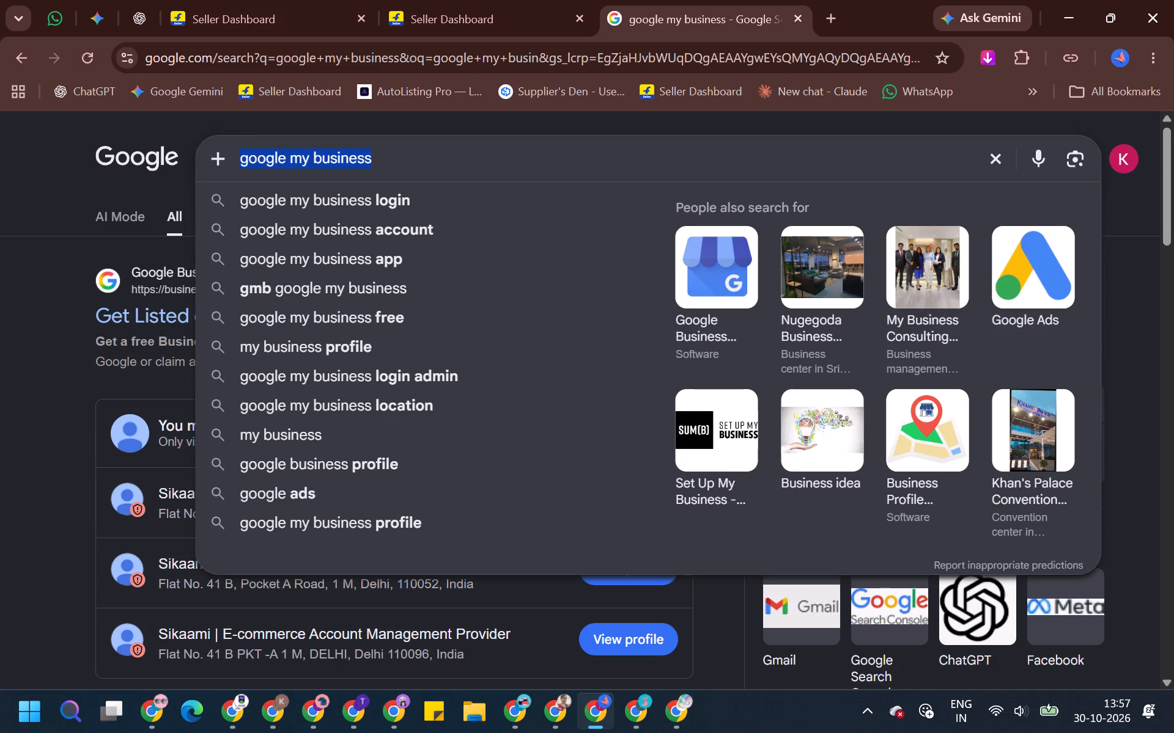
key("ctrl+c")
scroll(68, 445, "down", 2)
left_click(45, 442)
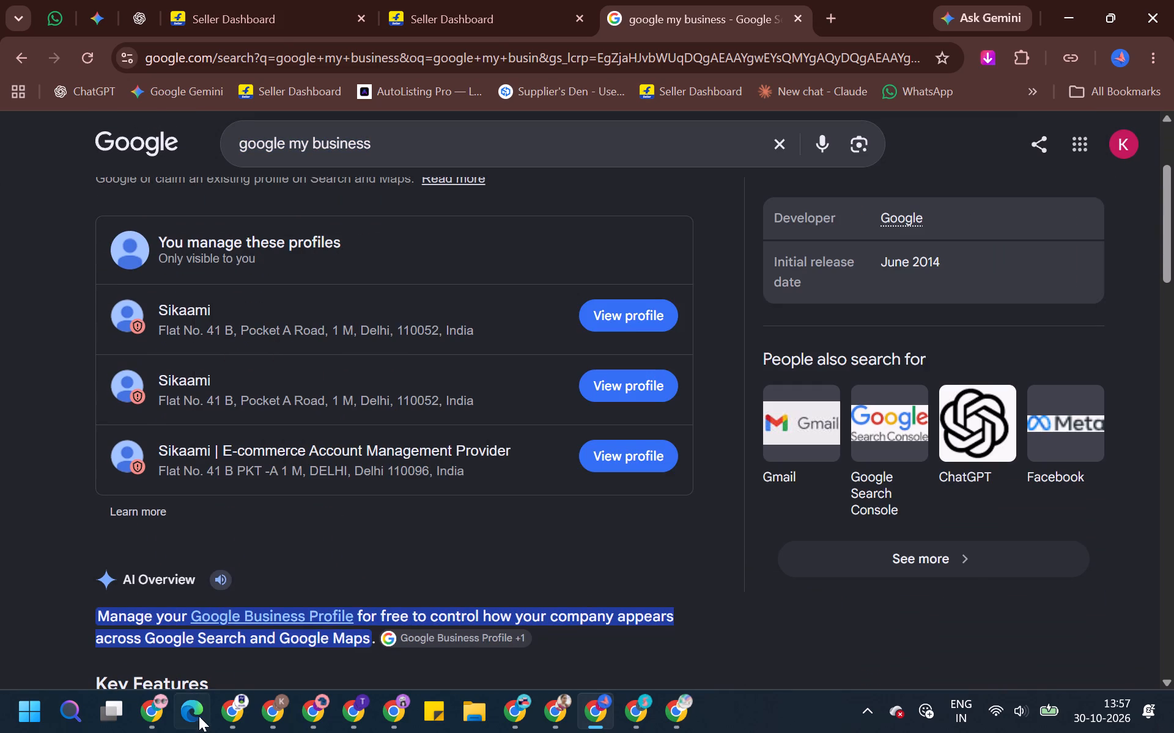
Switch to the Chrome window showing SIKAAMI's active listings in Flipkart Seller Hub.
left_click(143, 716)
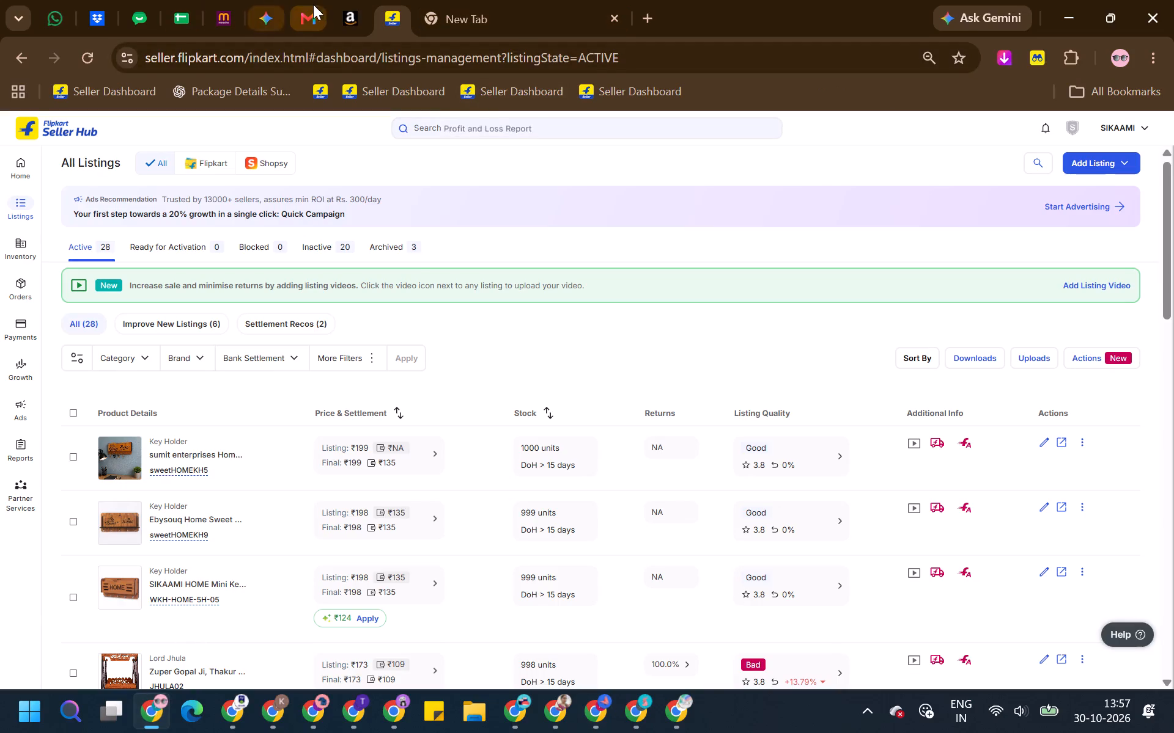
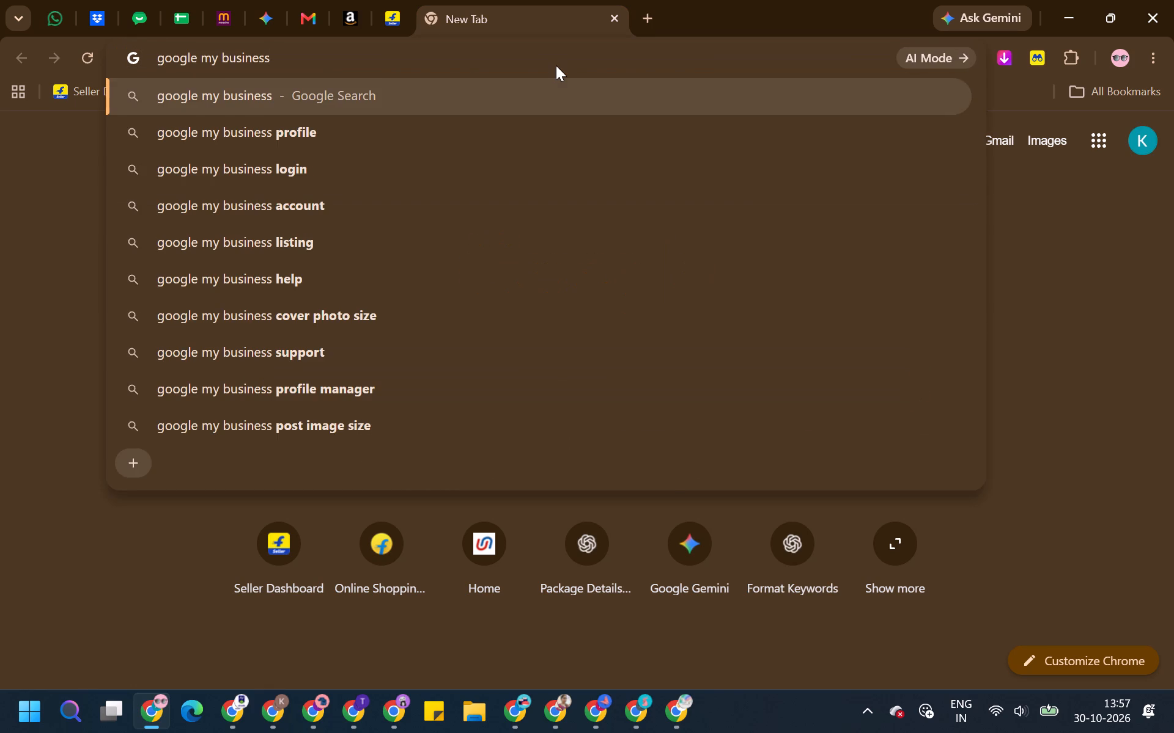
Search Google for "google my business" and open the managed profile SIKAAMI | ECOMMERCE ACCOUNT MANAGEMENT SERVICE PROVIDER.
key("Return")
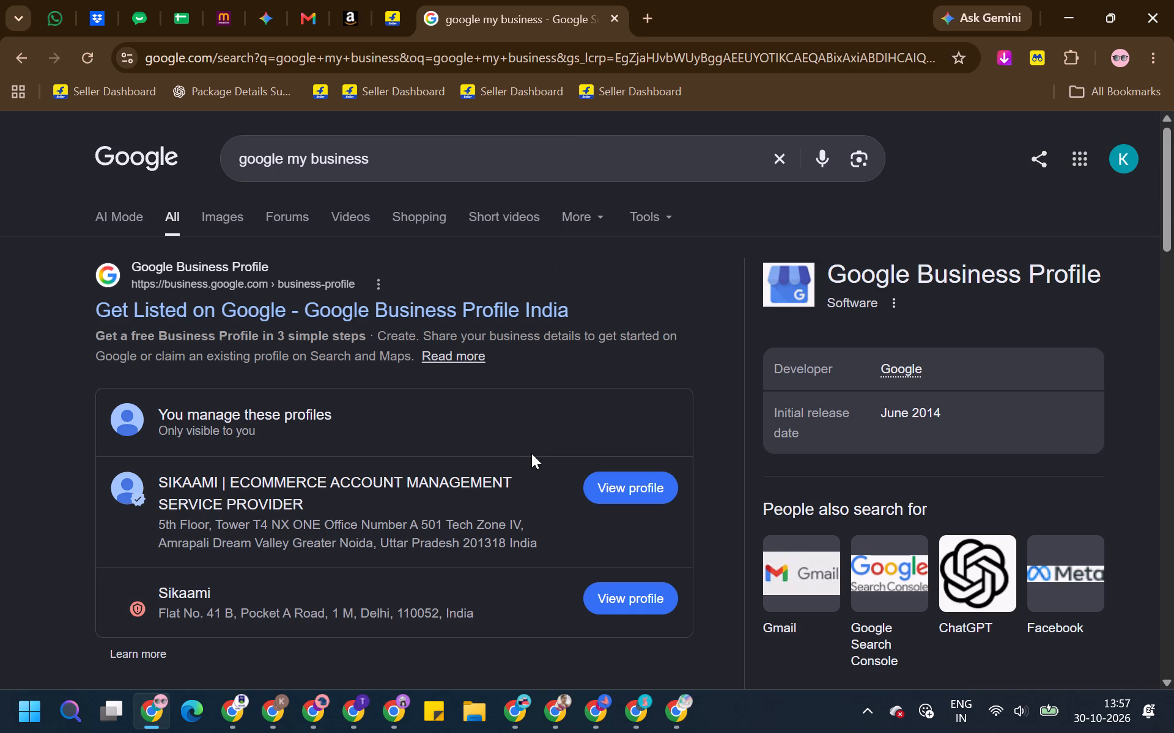
scroll(531, 453, "down", 2)
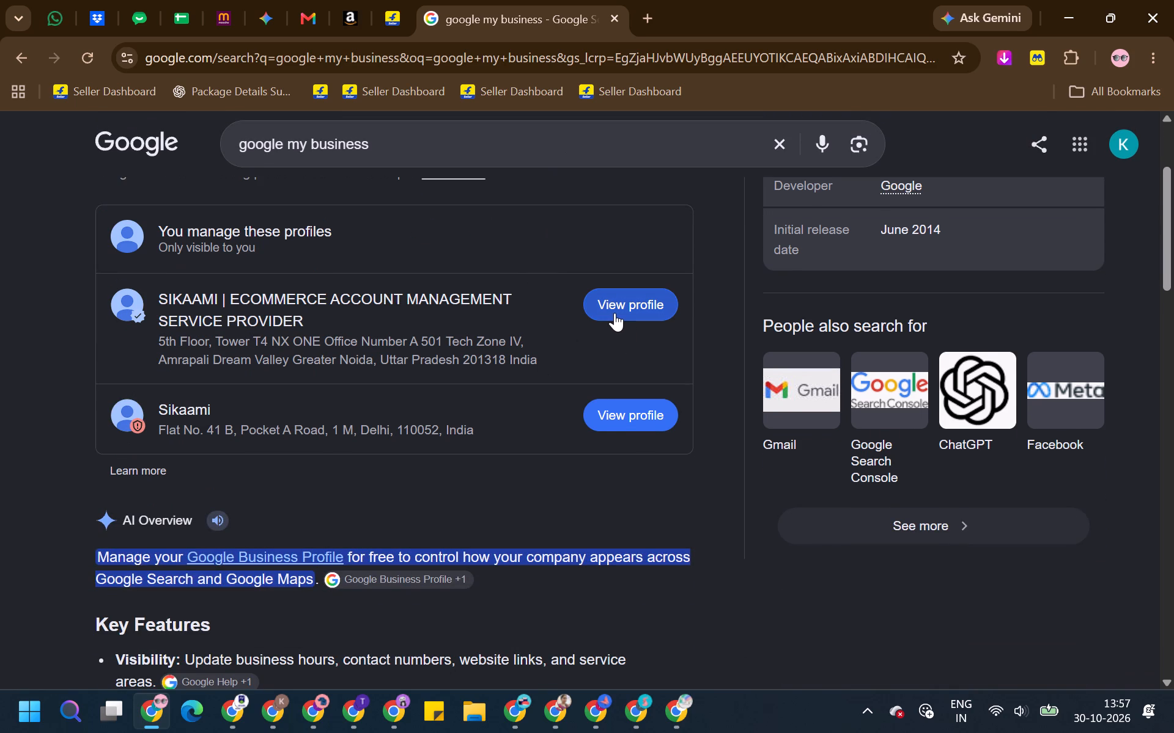
left_click(615, 313)
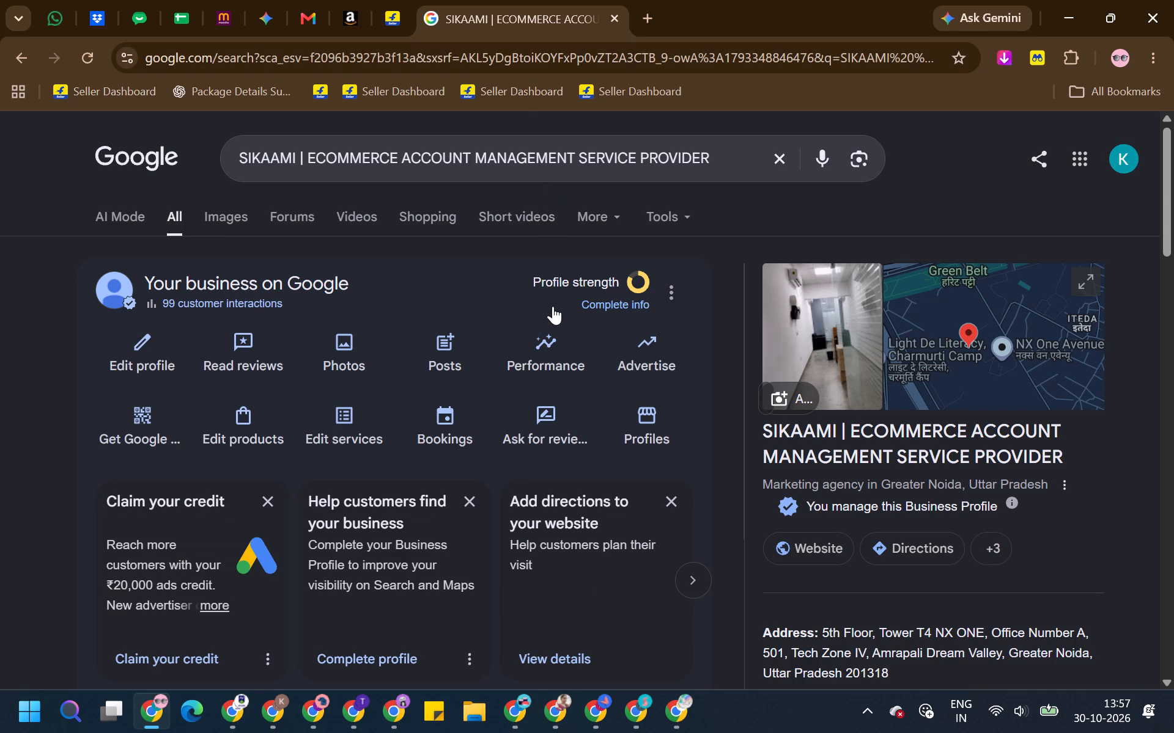
Capture a screenshot of the Sikaami ecommerce account management business profile page.
scroll(553, 306, "up", 2)
key("Print")
key("alt+Tab")
key("alt+Tab")
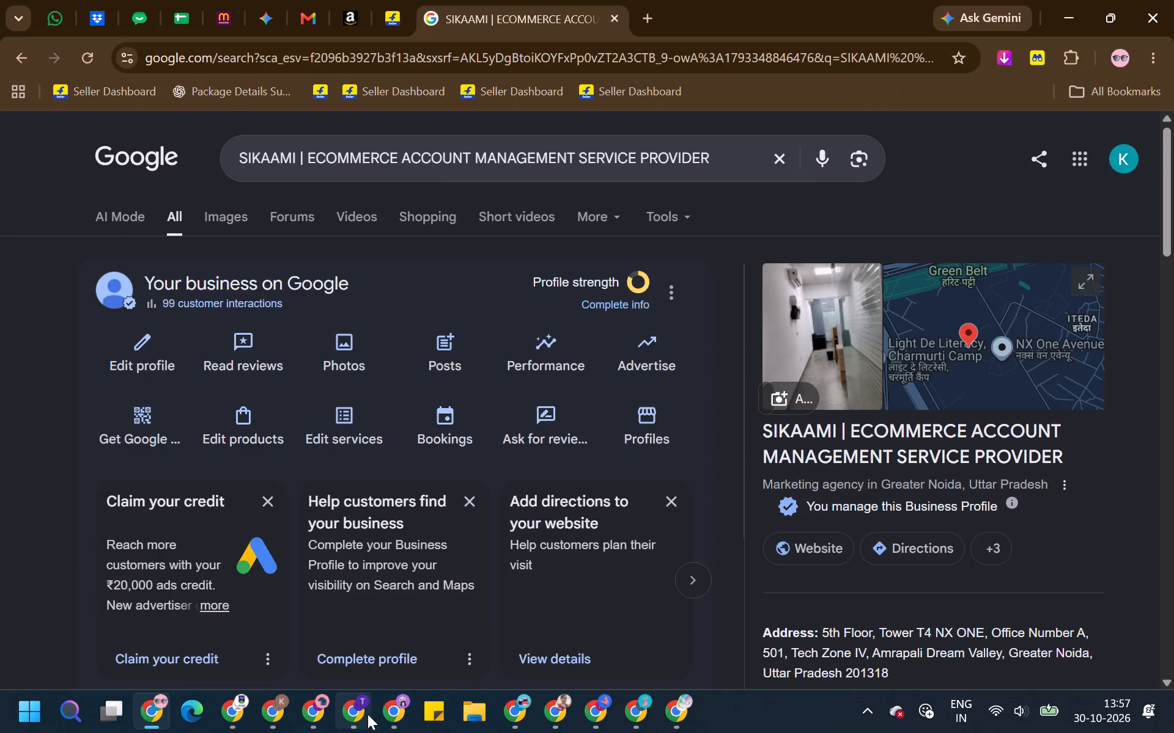